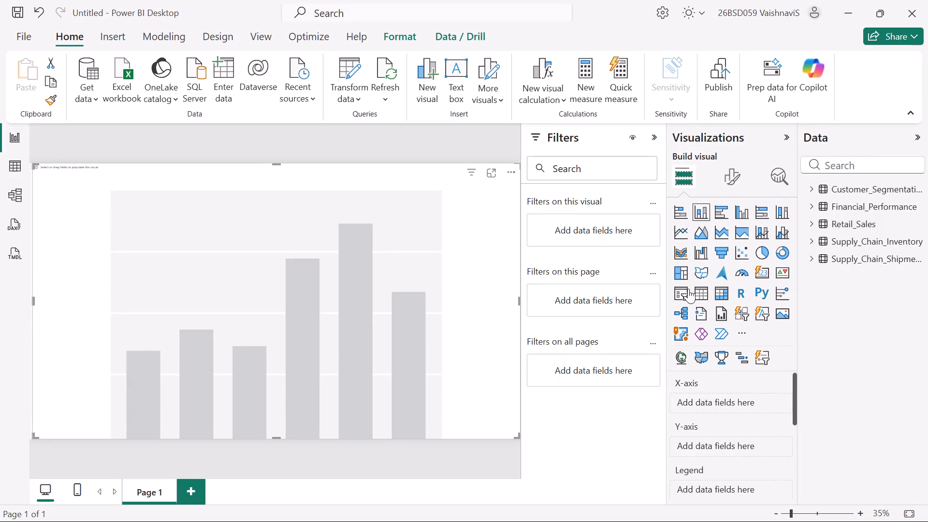
Change the empty column chart on Page 1 to a Card visual.
click(754, 272)
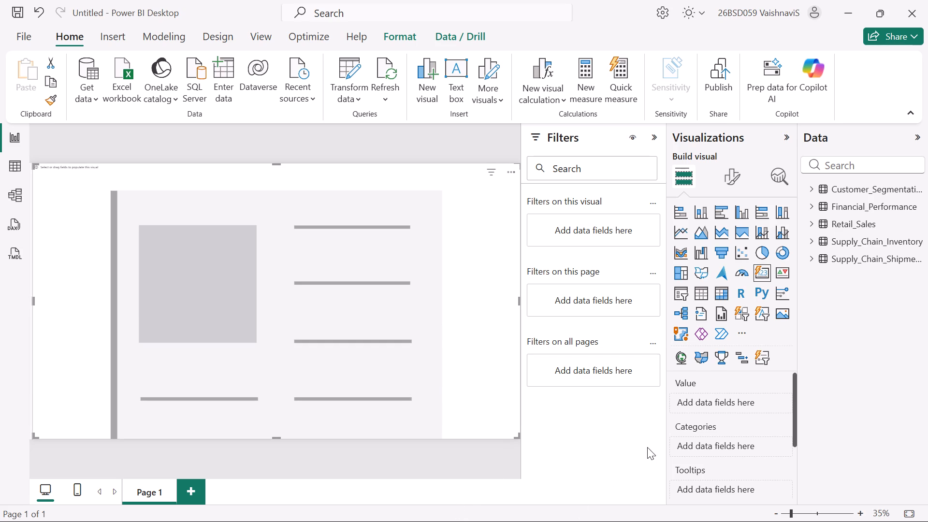
Check the KPI list in the assignment PDF and add Revenue_INR and Expenses_INR from Financial_Performance as the card's values.
click(817, 210)
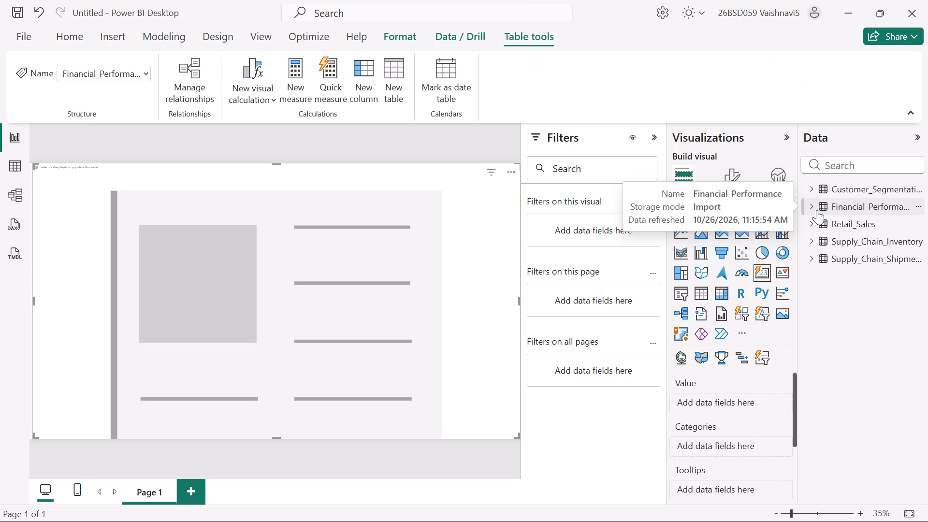
click(810, 203)
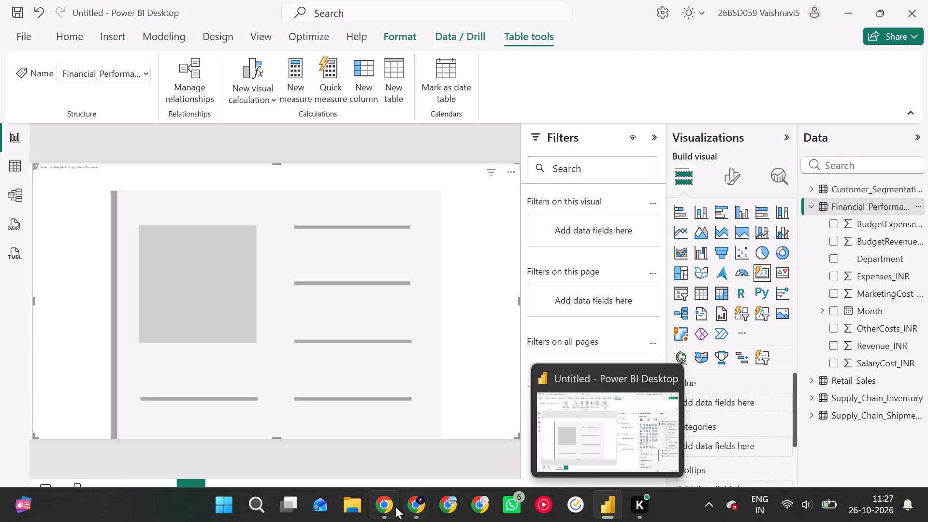
click(413, 502)
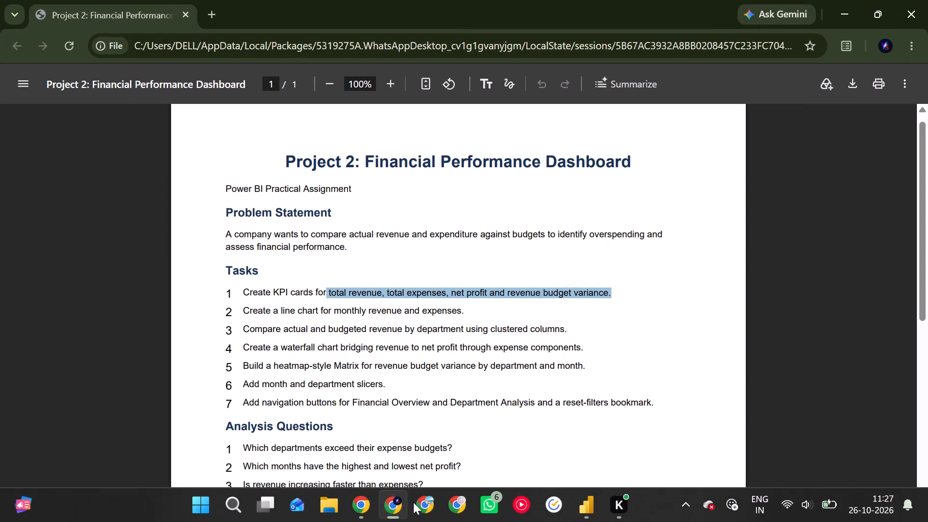
click(584, 511)
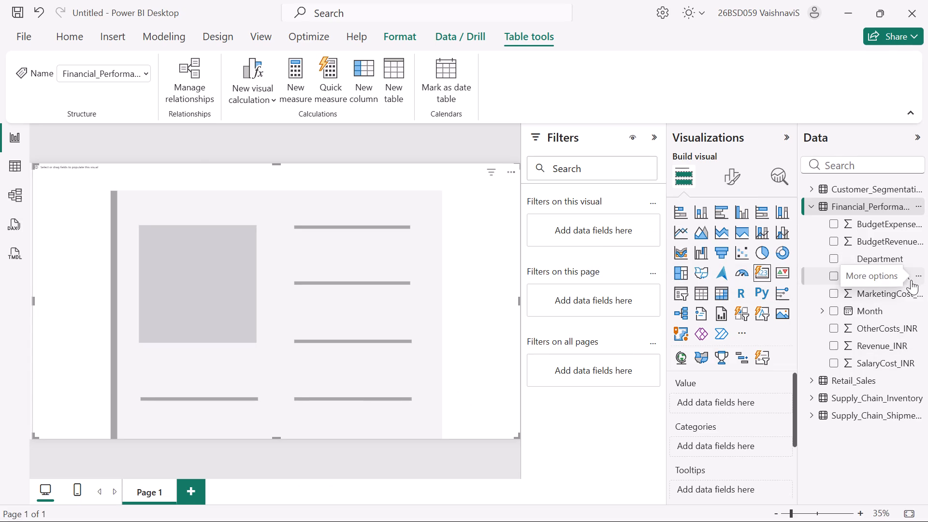
drag(896, 349, 771, 392)
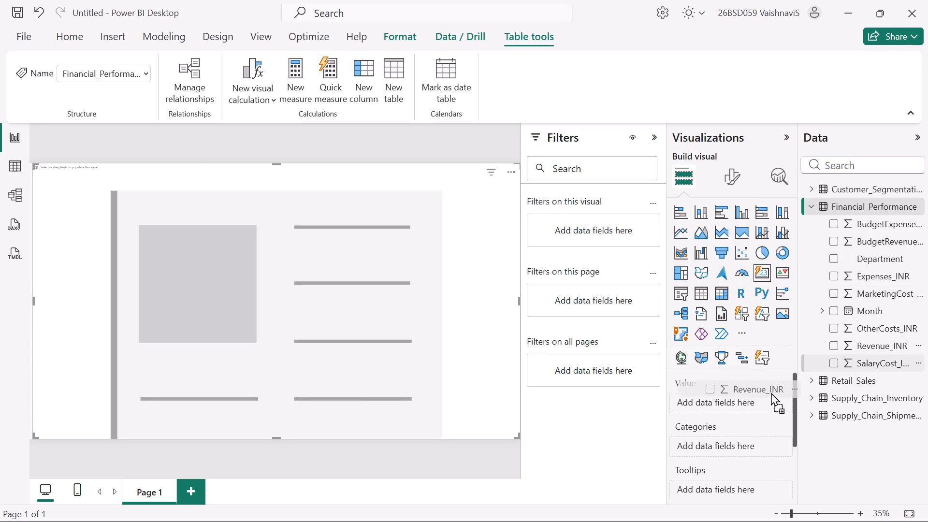
drag(771, 392, 769, 404)
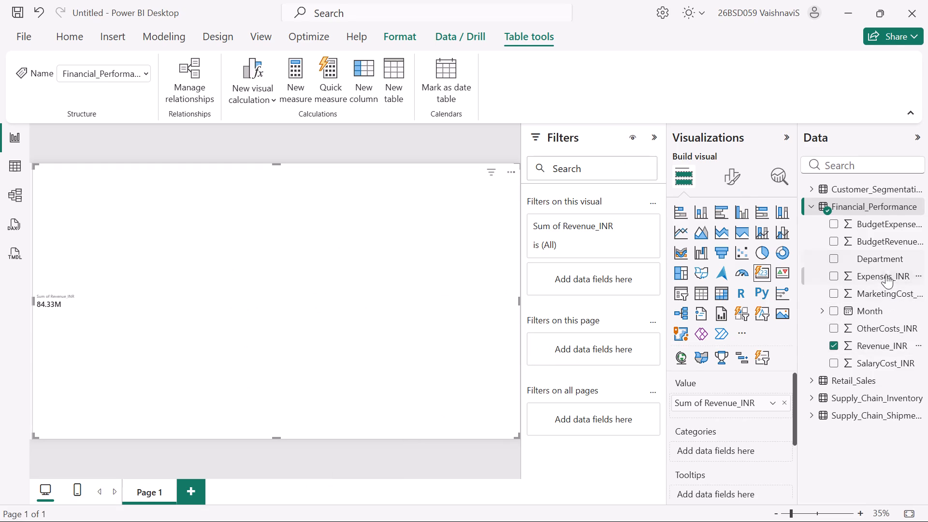
drag(884, 277, 766, 408)
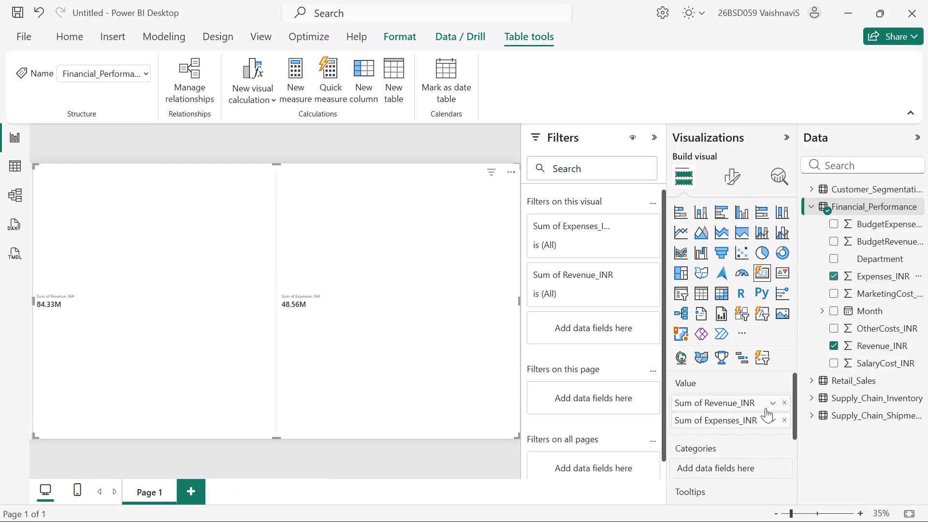
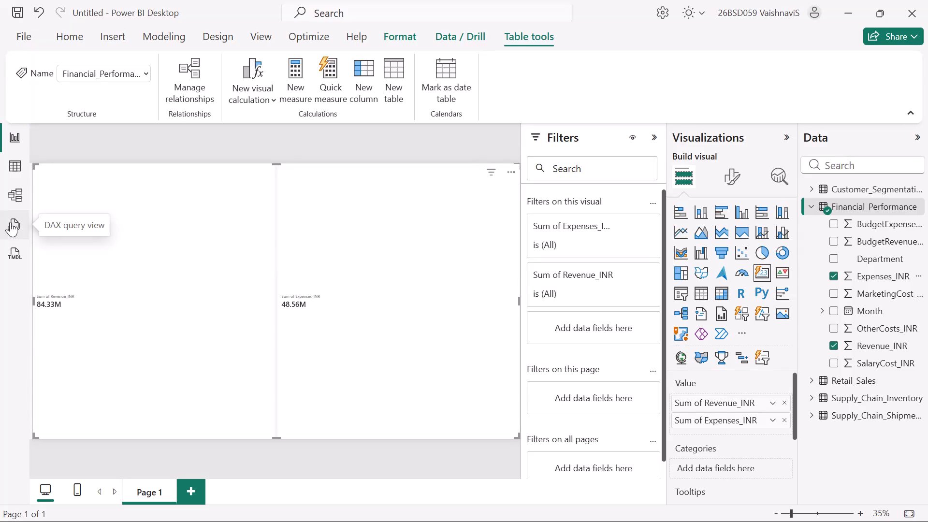
Switch from the report page to the DAX query view.
click(10, 222)
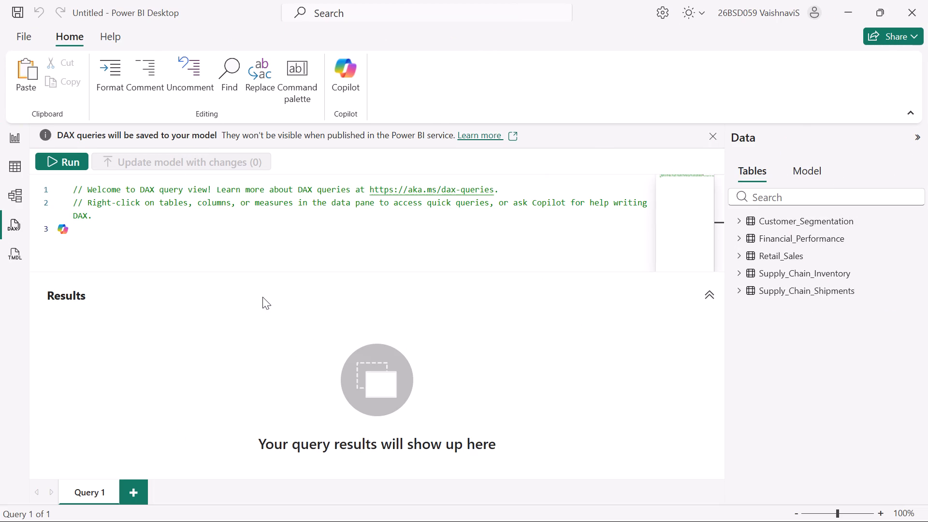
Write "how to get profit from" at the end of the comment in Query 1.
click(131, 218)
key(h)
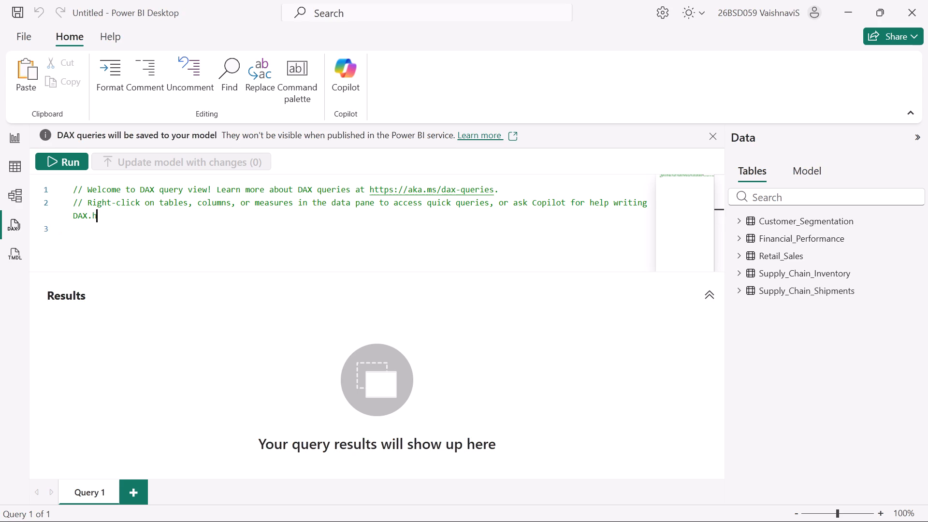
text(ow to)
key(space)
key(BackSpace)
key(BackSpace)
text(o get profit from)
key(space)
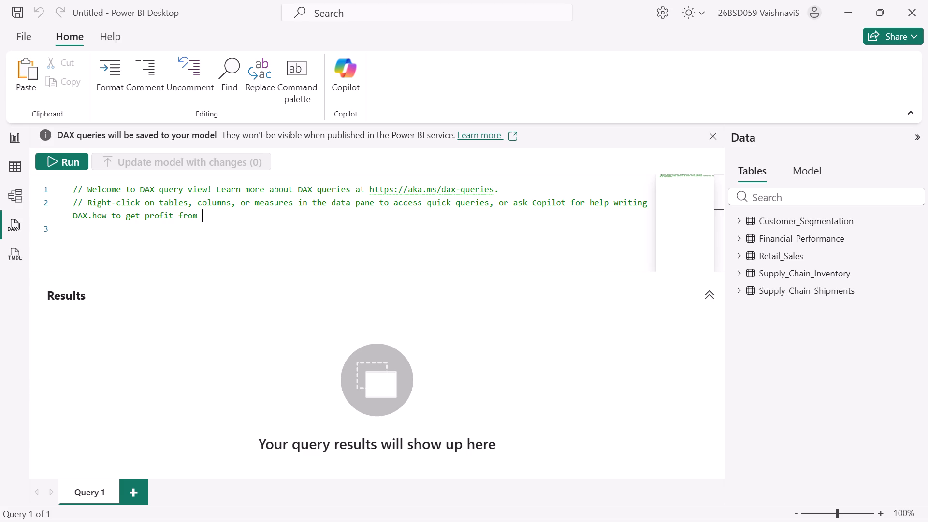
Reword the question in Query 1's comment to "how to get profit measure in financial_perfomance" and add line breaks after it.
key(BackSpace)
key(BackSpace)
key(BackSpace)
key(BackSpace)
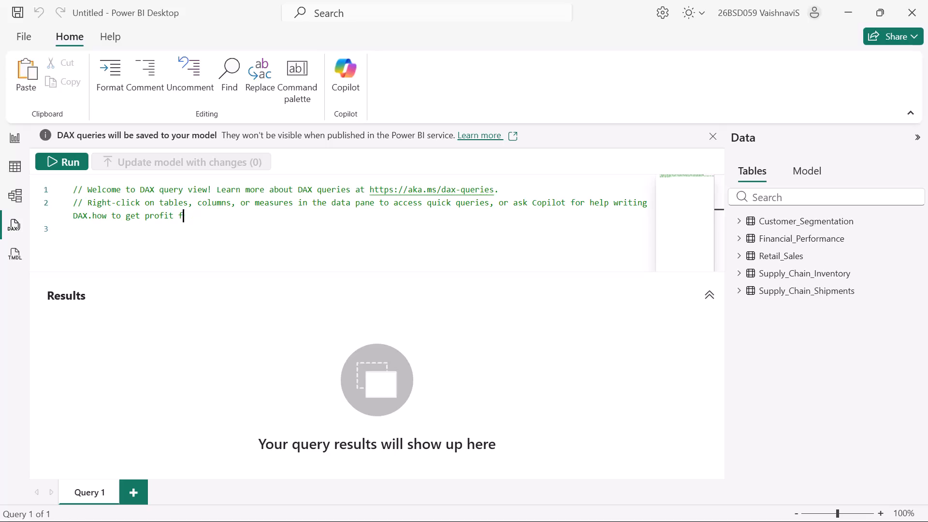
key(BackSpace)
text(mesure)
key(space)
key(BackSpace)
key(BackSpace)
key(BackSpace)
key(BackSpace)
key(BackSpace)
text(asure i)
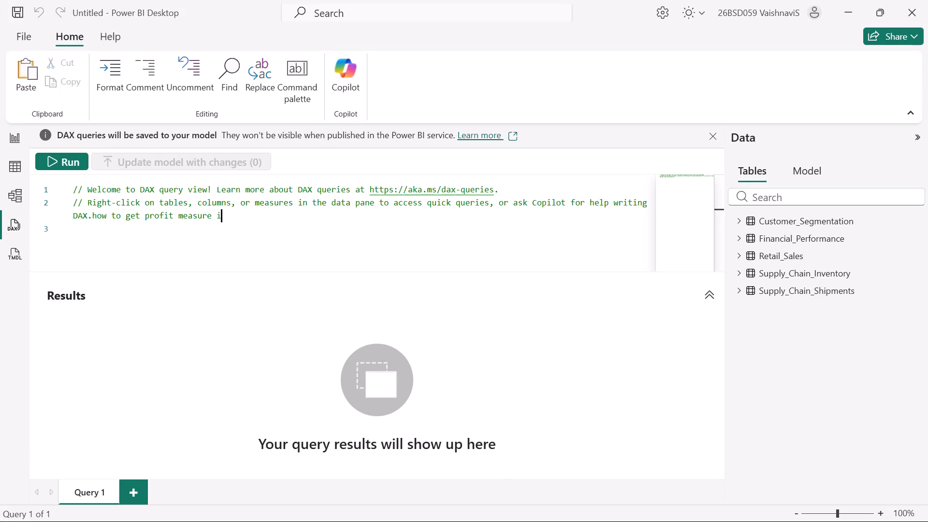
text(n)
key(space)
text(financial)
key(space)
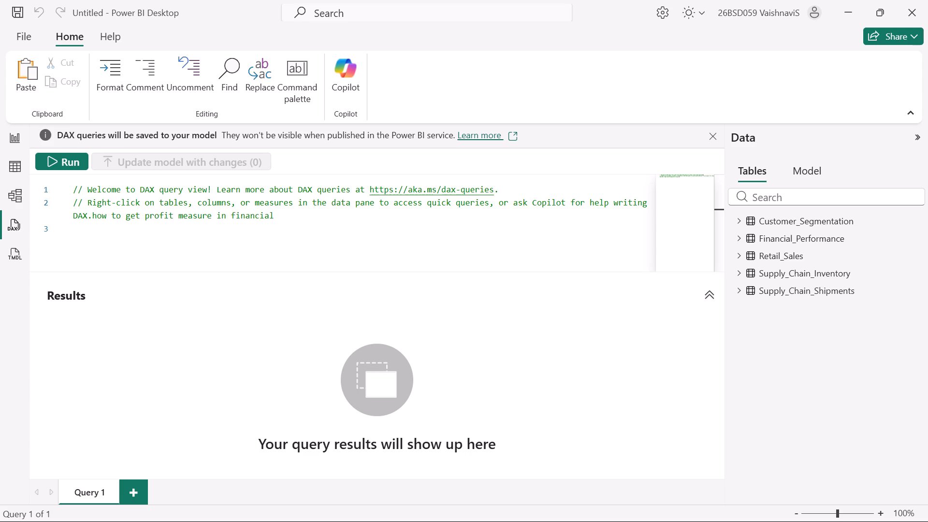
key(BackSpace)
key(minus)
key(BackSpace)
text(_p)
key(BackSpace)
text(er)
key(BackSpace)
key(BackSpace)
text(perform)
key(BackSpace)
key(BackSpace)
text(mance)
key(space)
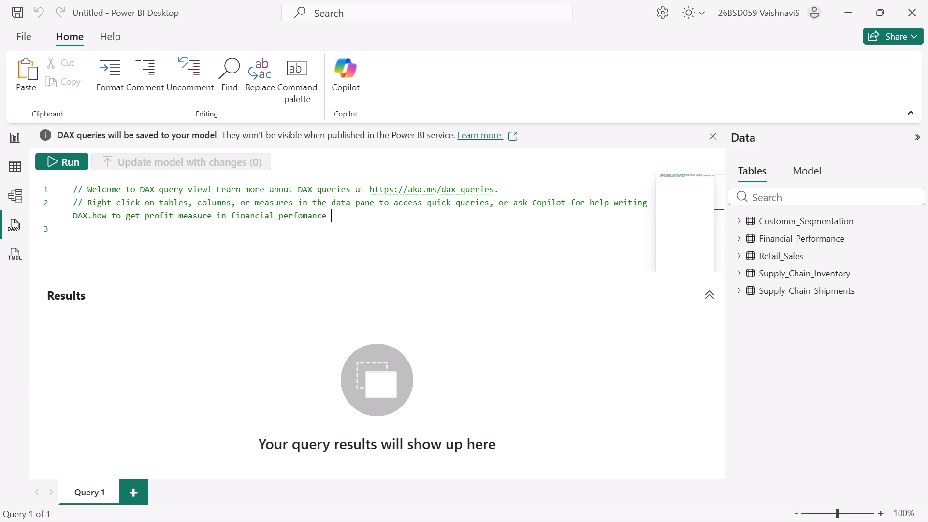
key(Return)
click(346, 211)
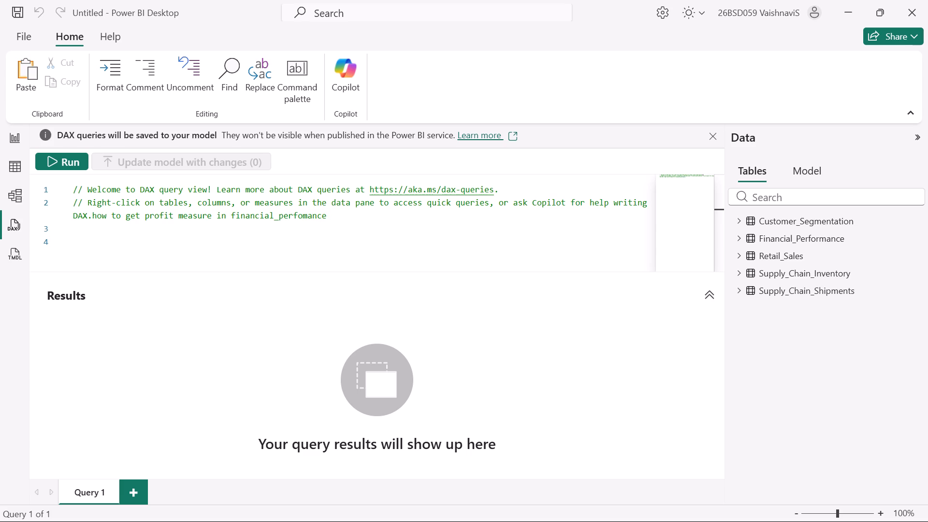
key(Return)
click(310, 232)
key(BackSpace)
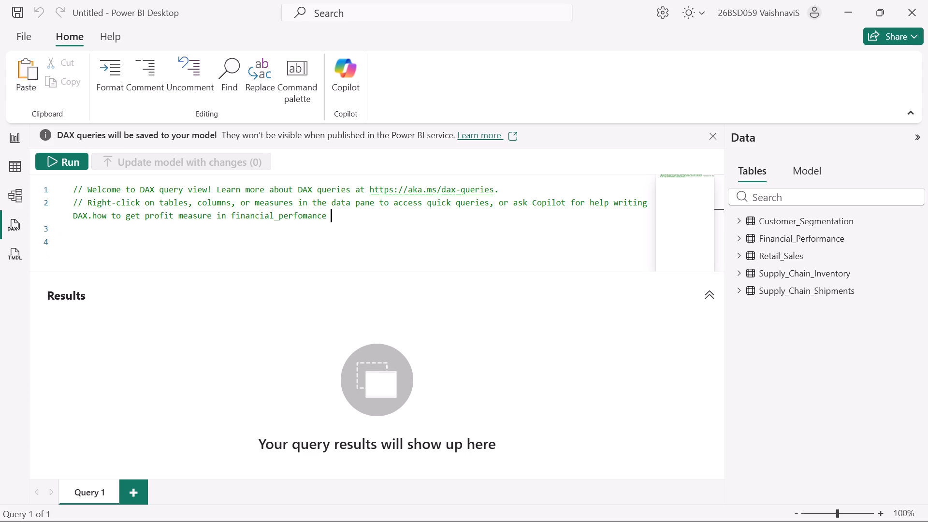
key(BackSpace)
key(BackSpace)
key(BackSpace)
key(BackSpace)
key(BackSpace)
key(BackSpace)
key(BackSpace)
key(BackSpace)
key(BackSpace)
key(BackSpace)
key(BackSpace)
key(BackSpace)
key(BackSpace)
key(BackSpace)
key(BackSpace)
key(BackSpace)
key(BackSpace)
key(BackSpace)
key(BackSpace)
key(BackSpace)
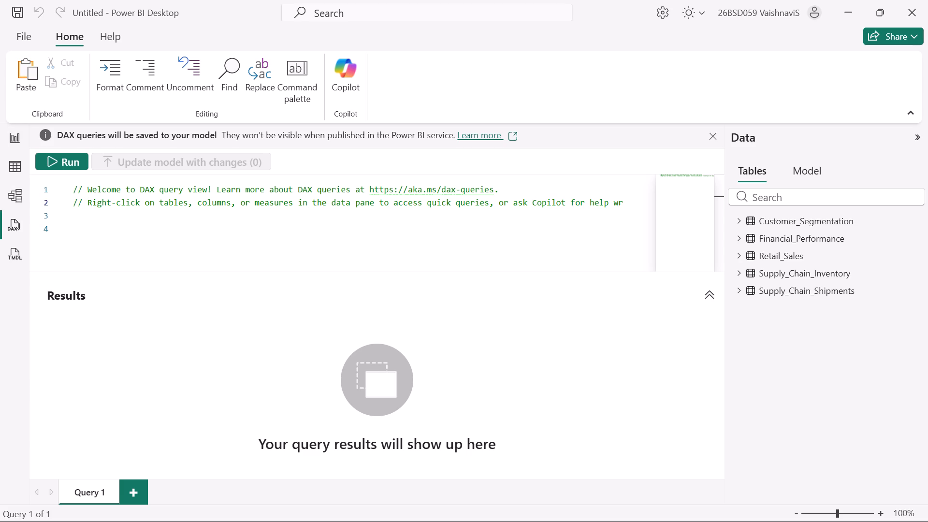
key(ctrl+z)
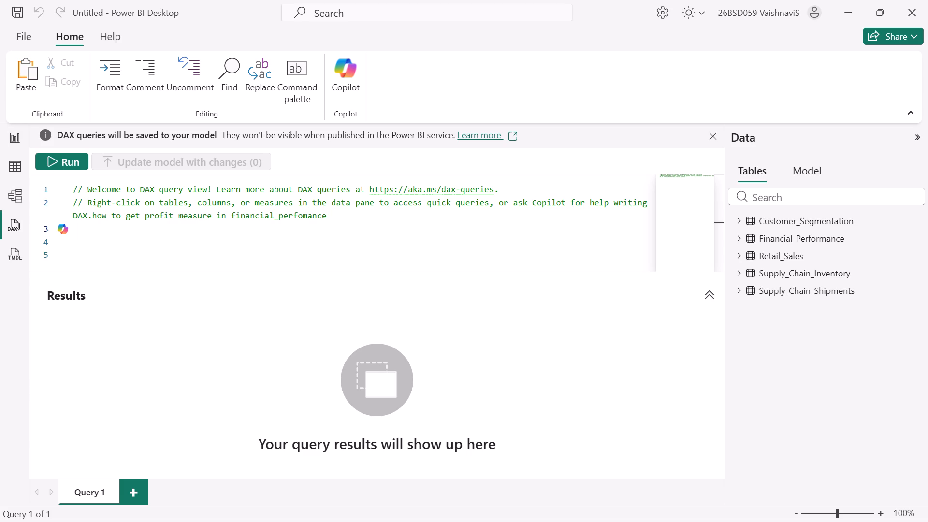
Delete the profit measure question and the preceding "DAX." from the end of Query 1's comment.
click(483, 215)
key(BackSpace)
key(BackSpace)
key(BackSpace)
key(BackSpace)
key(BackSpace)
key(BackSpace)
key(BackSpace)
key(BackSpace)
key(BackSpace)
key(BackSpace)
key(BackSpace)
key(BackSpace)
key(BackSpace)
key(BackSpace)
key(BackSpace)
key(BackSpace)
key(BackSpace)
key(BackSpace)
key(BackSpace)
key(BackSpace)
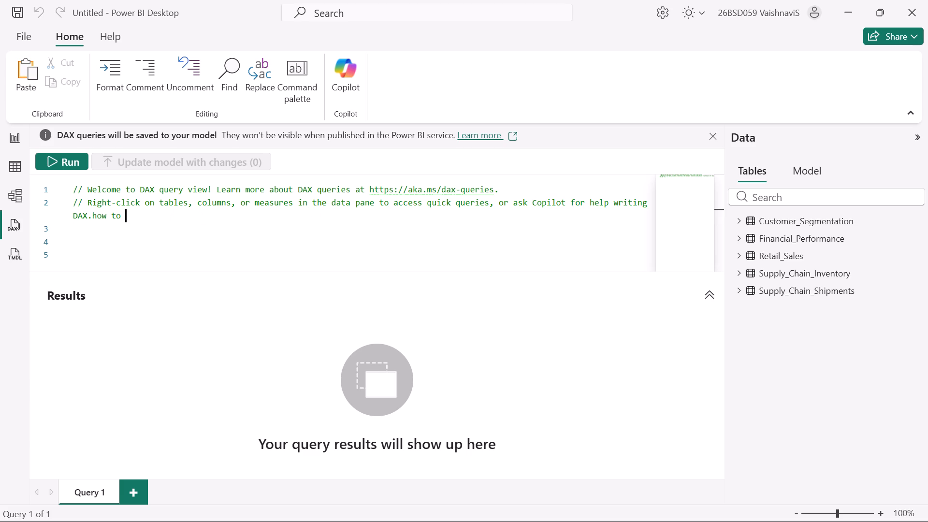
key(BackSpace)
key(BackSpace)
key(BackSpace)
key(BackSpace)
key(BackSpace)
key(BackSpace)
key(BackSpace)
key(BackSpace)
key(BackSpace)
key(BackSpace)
Generate a quick query that defines a new measure for the Financial_Performance table.
click(797, 234)
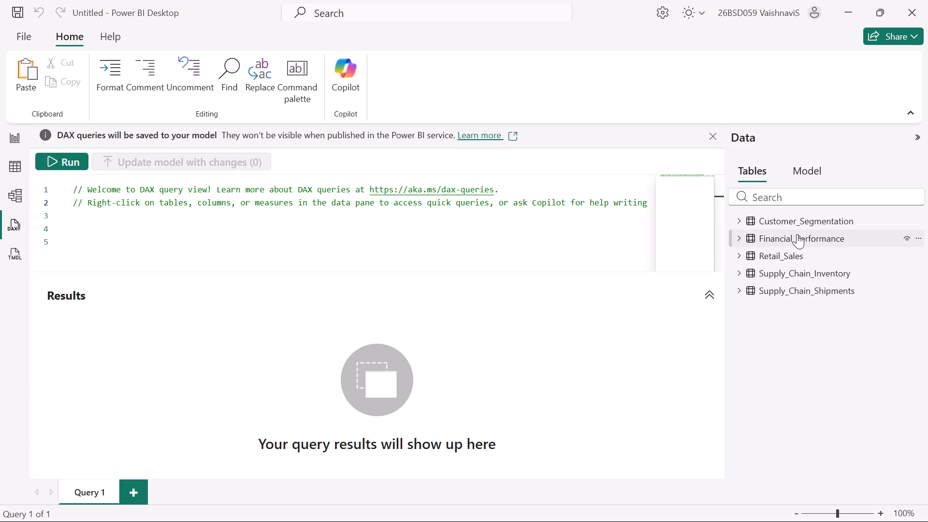
right_click(787, 239)
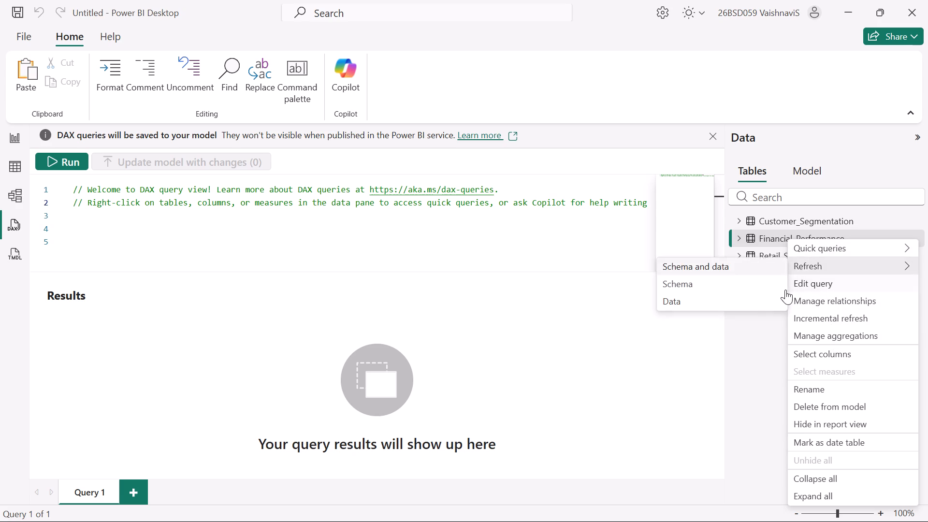
click(757, 279)
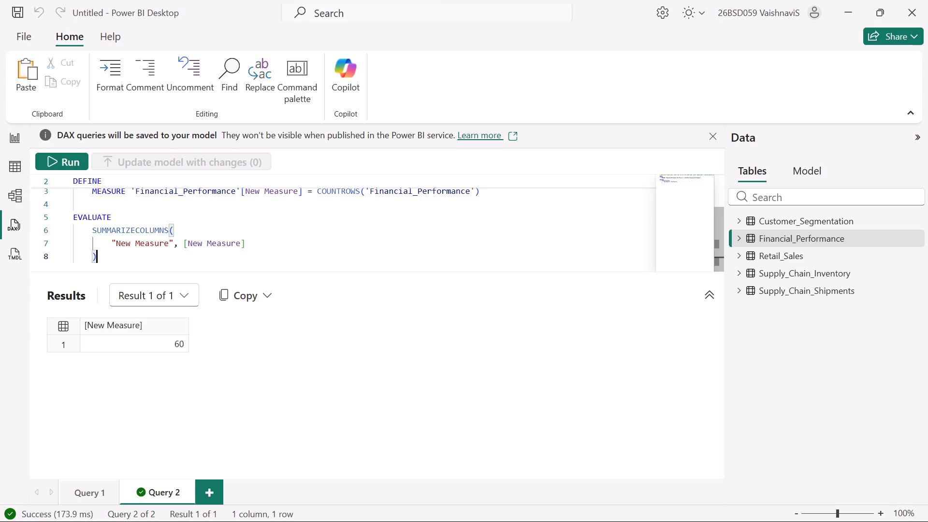
Examine the generated measure definition, its EVALUATE block and the copy options for the results in Query 2.
scroll(201, 222, up, 3)
scroll(201, 222, down, 1)
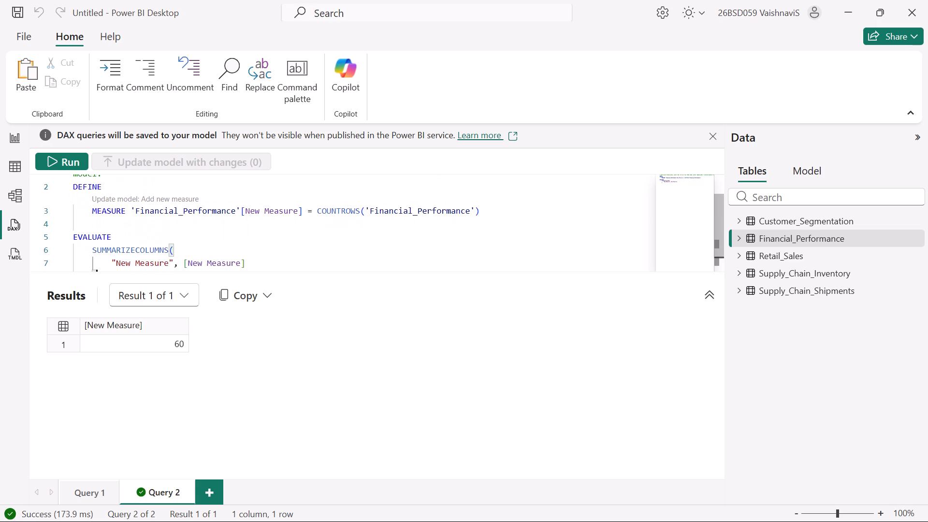
scroll(201, 222, down, 1)
scroll(201, 222, right, 1)
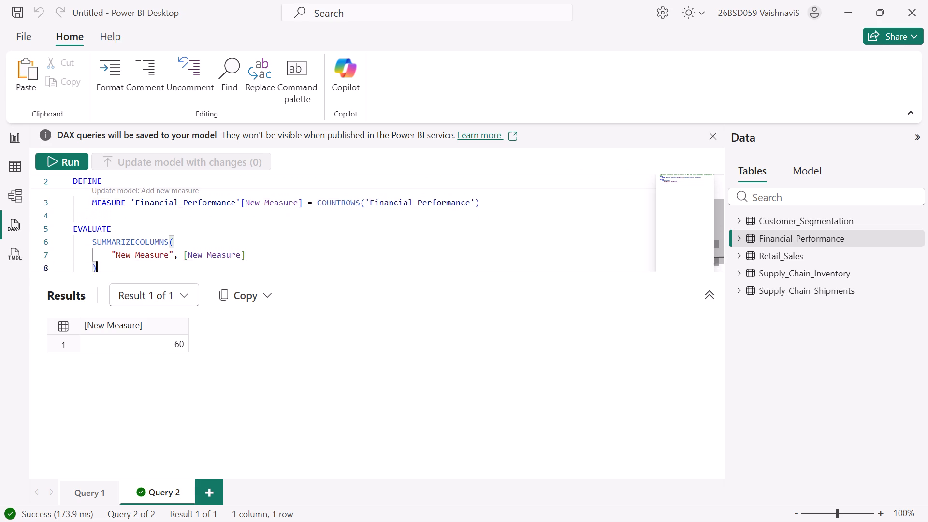
scroll(201, 222, right, 1)
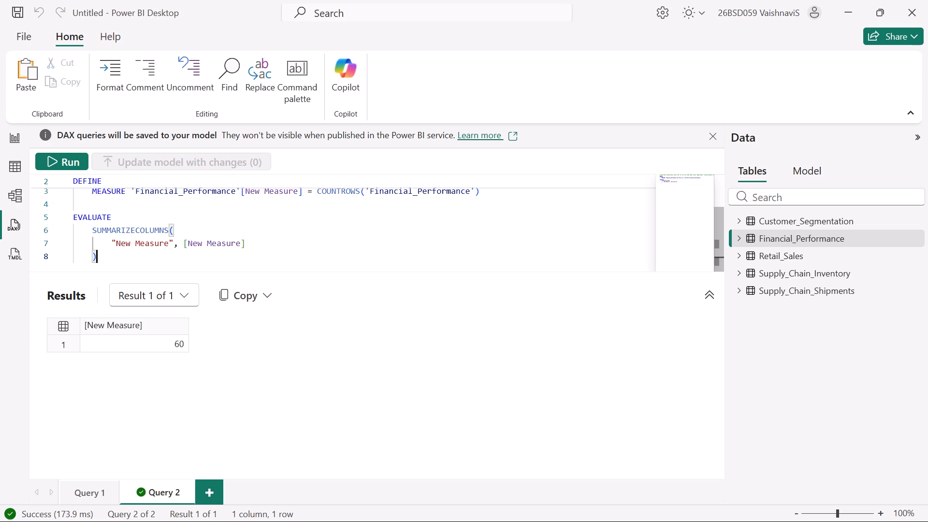
scroll(166, 261, up, 2)
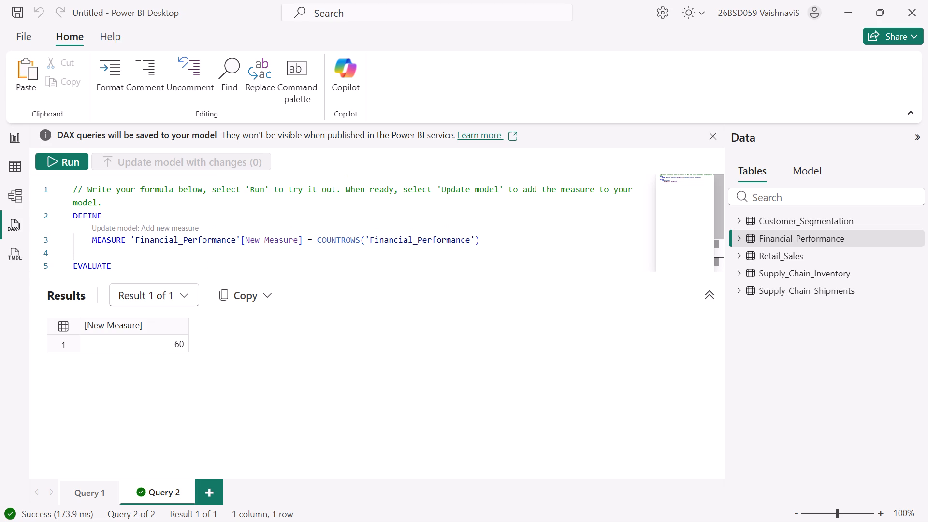
scroll(213, 253, down, 1)
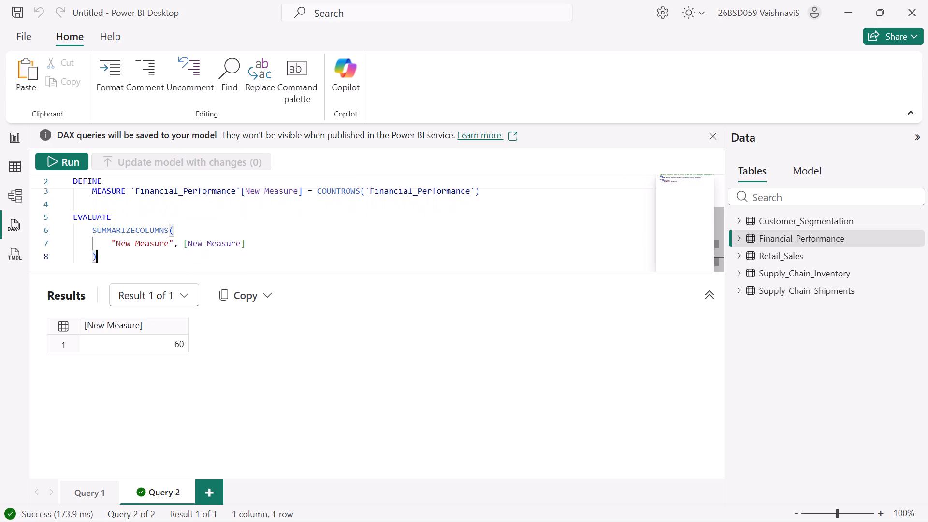
scroll(213, 253, down, 1)
scroll(213, 253, up, 1)
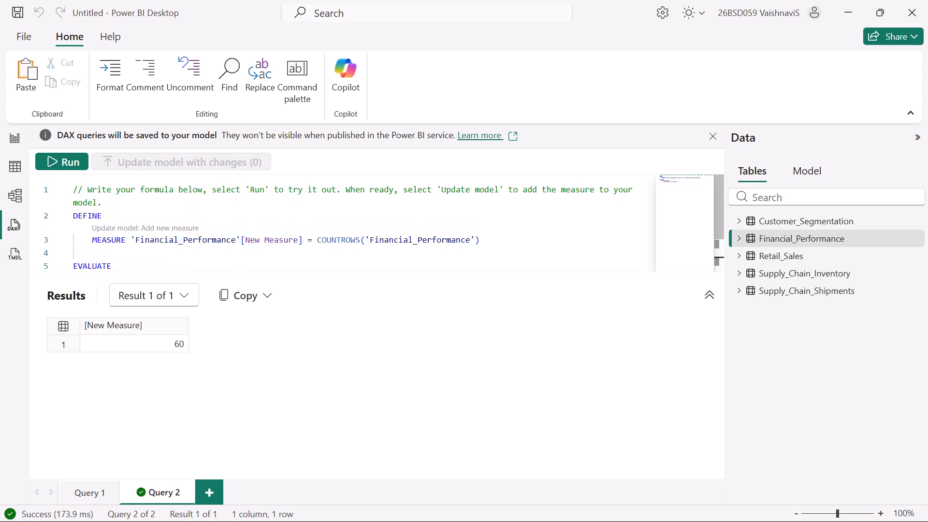
scroll(213, 253, down, 2)
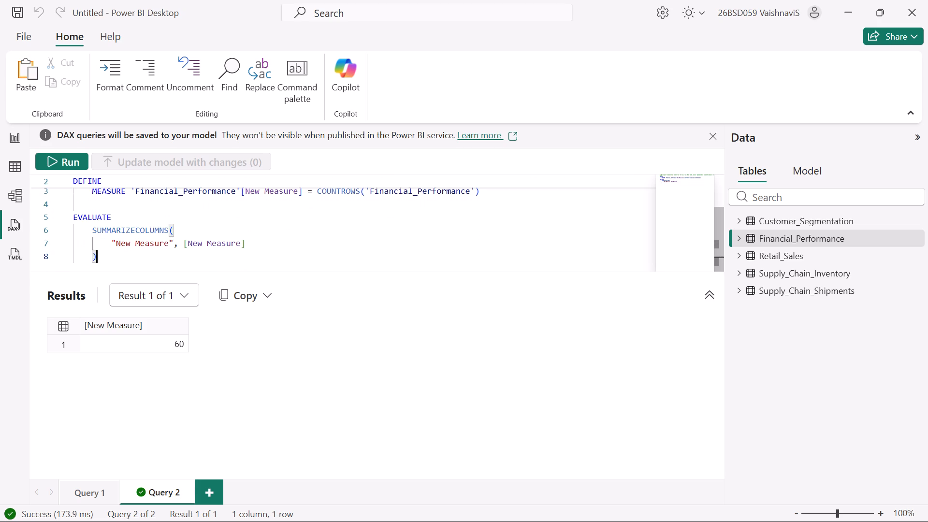
click(242, 296)
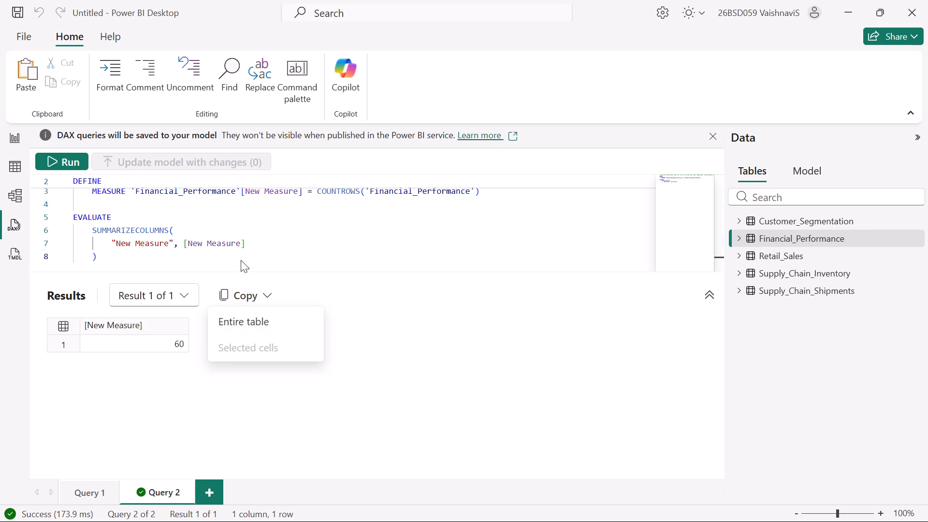
drag(255, 256, 147, 259)
click(147, 259)
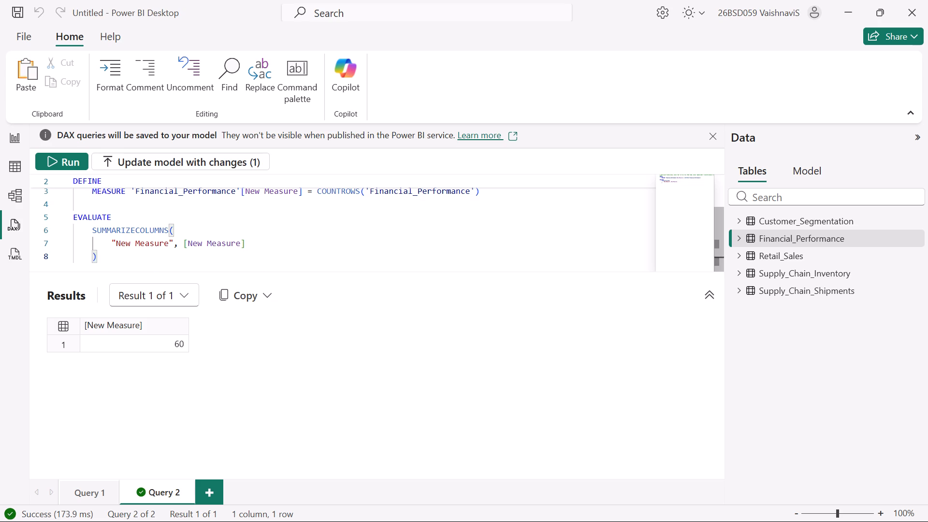
Generate another quick query that defines a new measure for the Financial_Performance table and review its code in Query 3.
scroll(328, 236, up, 2)
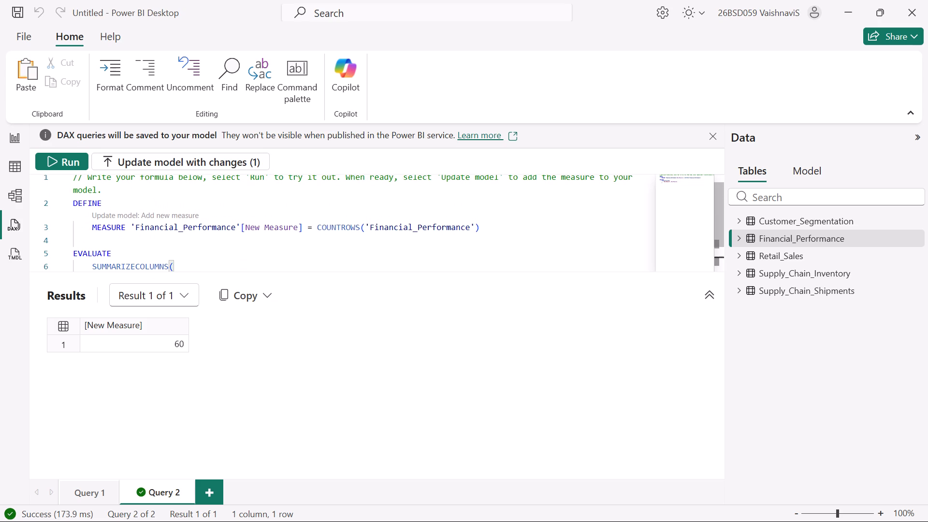
scroll(328, 236, up, 1)
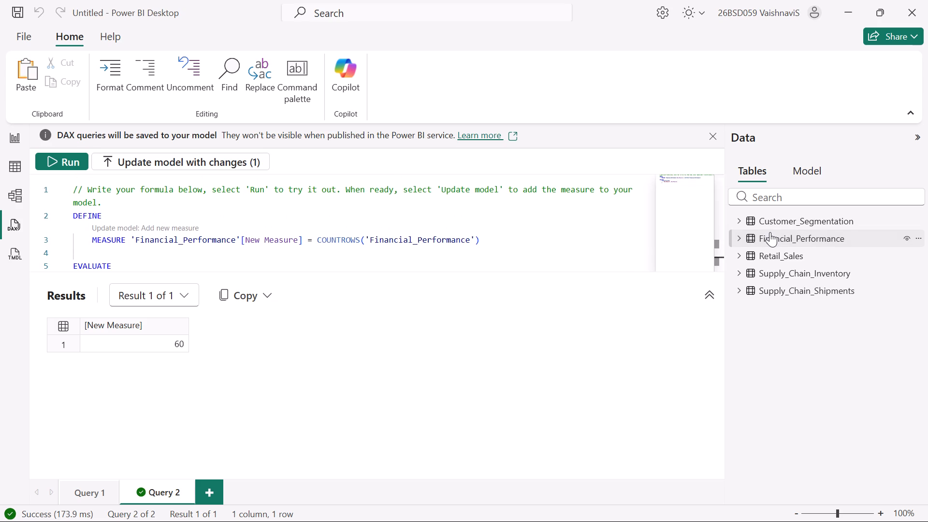
right_click(769, 238)
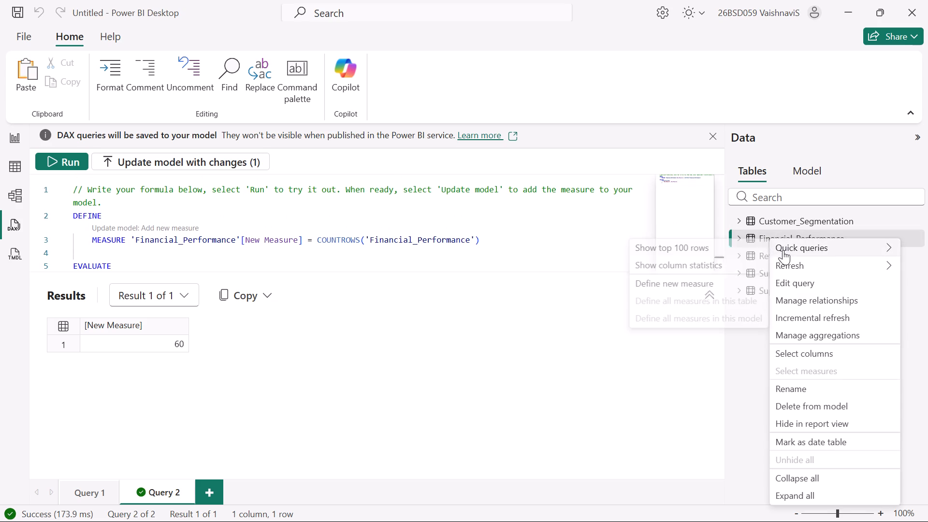
click(717, 280)
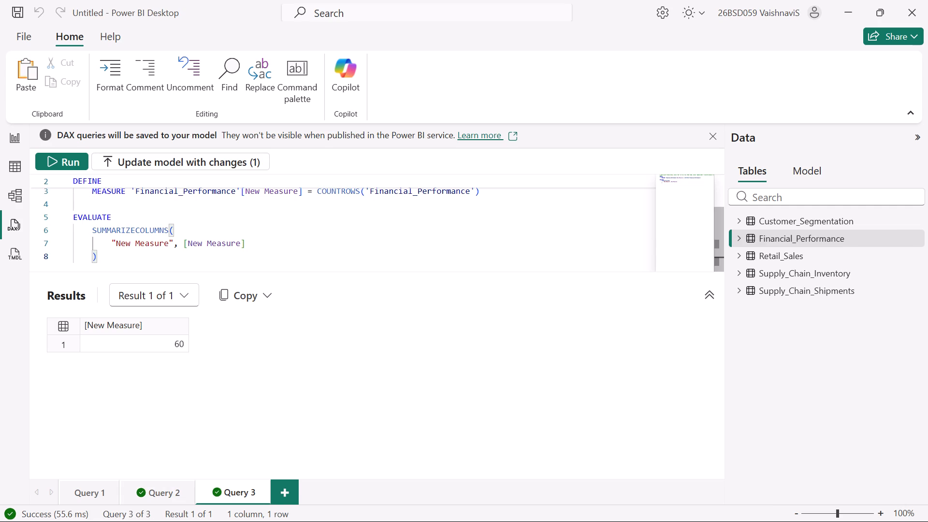
scroll(277, 207, up, 3)
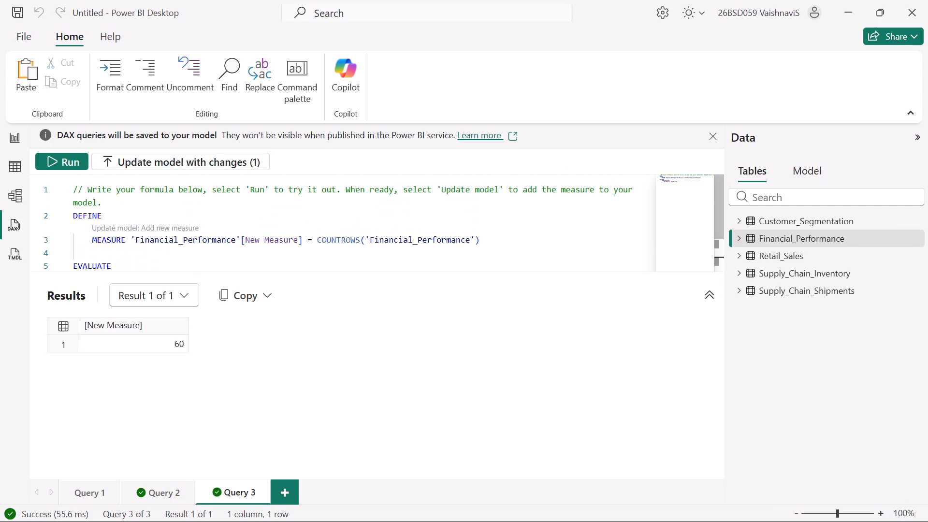
scroll(277, 207, up, 1)
scroll(277, 207, down, 3)
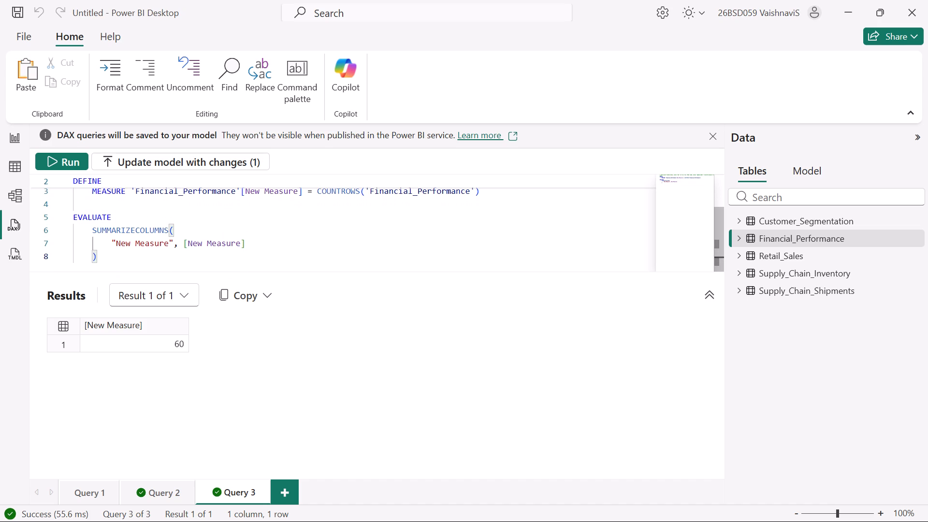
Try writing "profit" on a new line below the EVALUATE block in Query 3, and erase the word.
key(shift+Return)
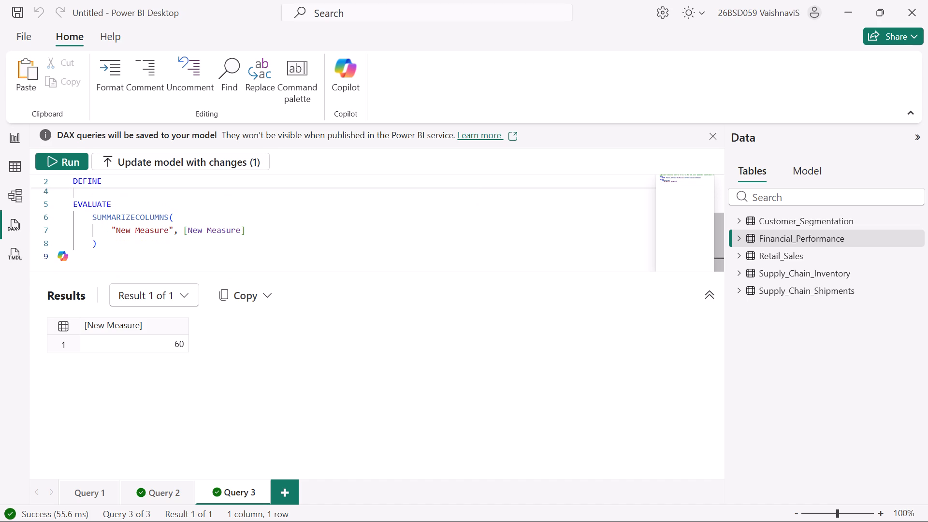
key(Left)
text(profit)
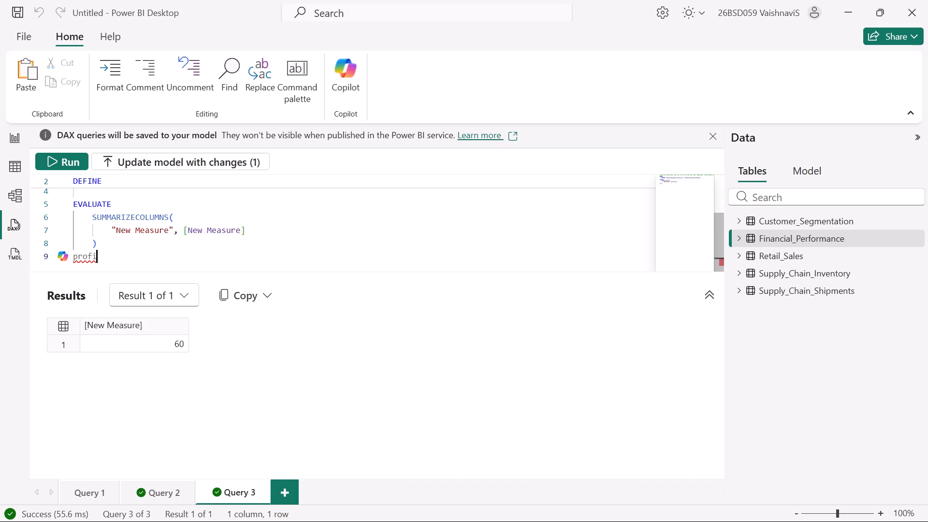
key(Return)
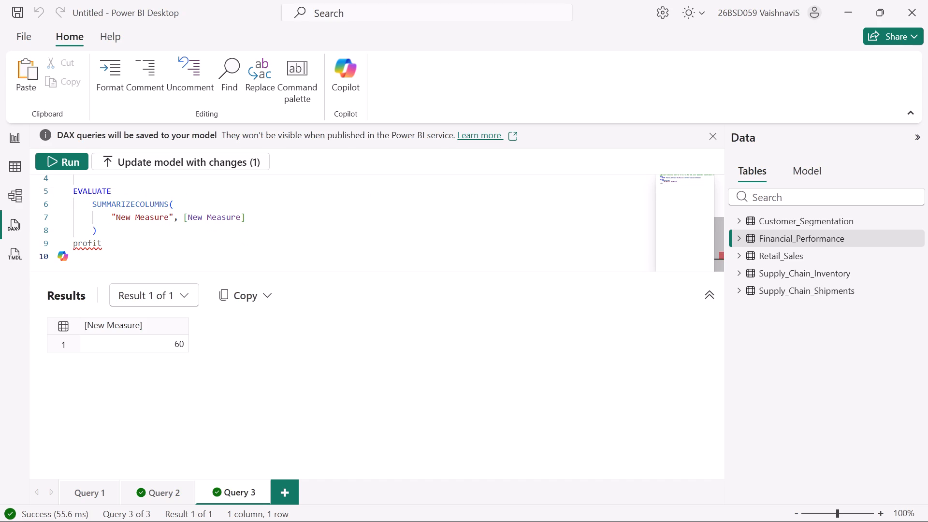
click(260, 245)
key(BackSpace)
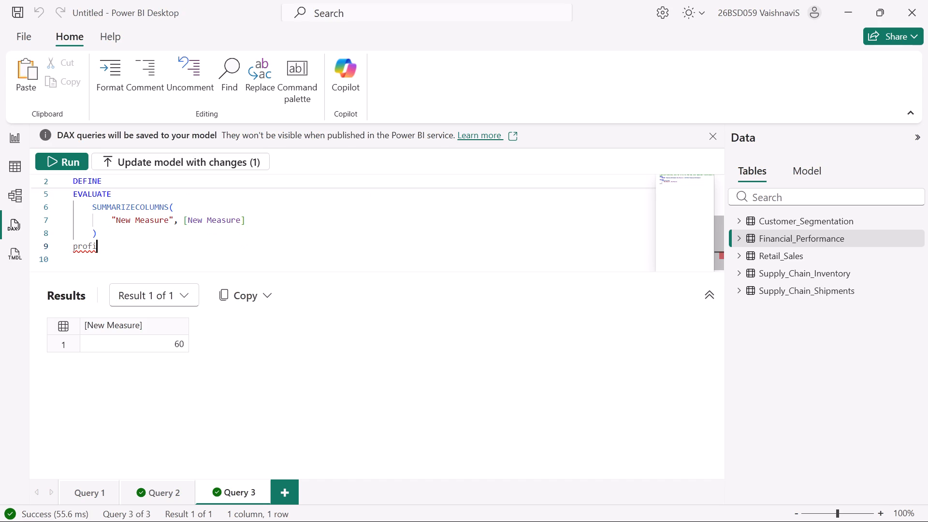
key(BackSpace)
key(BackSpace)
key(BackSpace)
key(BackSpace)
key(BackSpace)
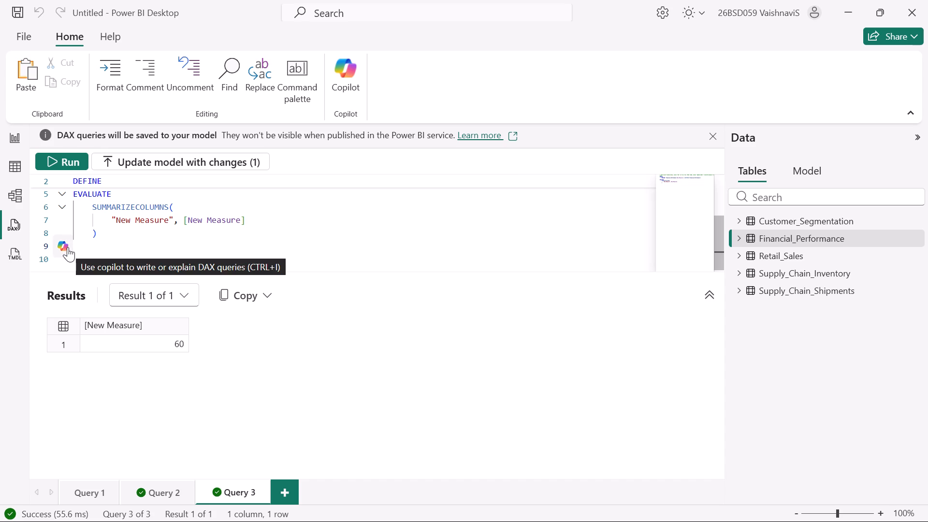
Return to the report view with the revenue and expenses cards.
click(19, 150)
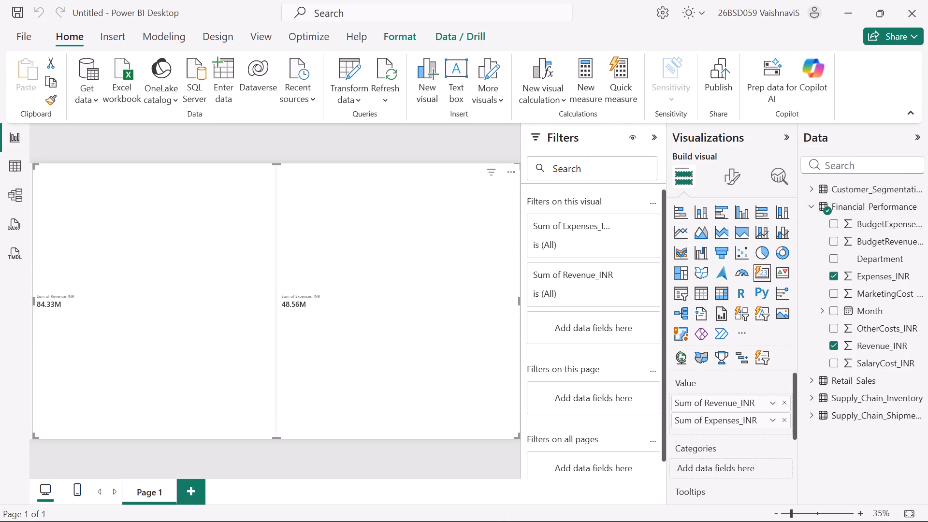
Check the KPI card task in the assignment PDF in Chrome and return to Power BI.
click(396, 508)
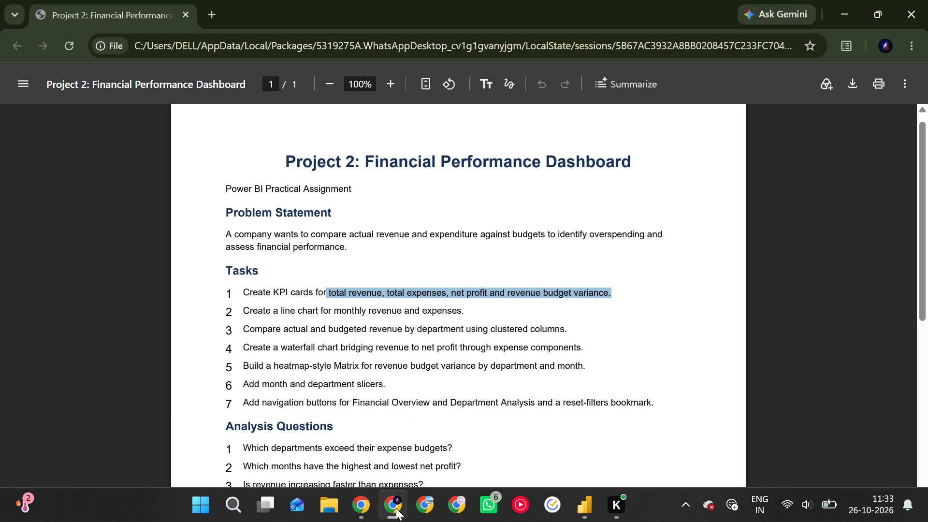
click(571, 357)
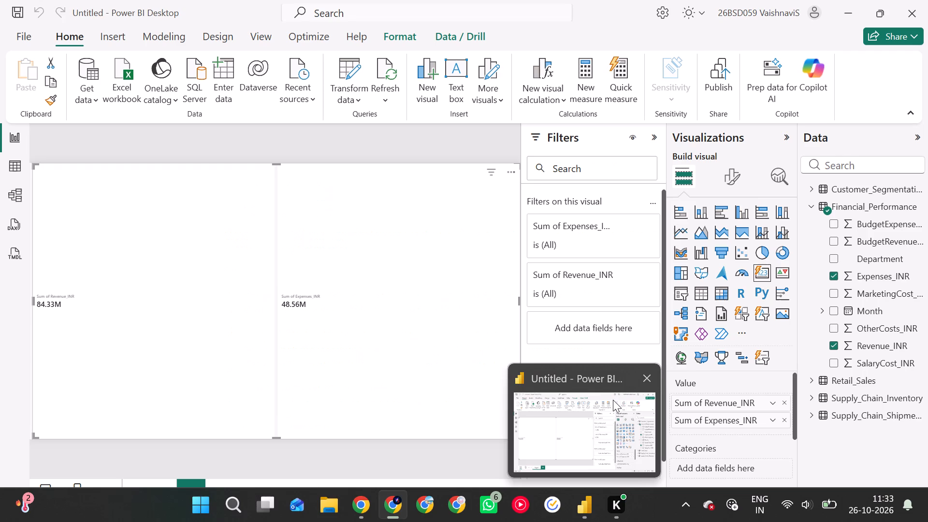
click(613, 400)
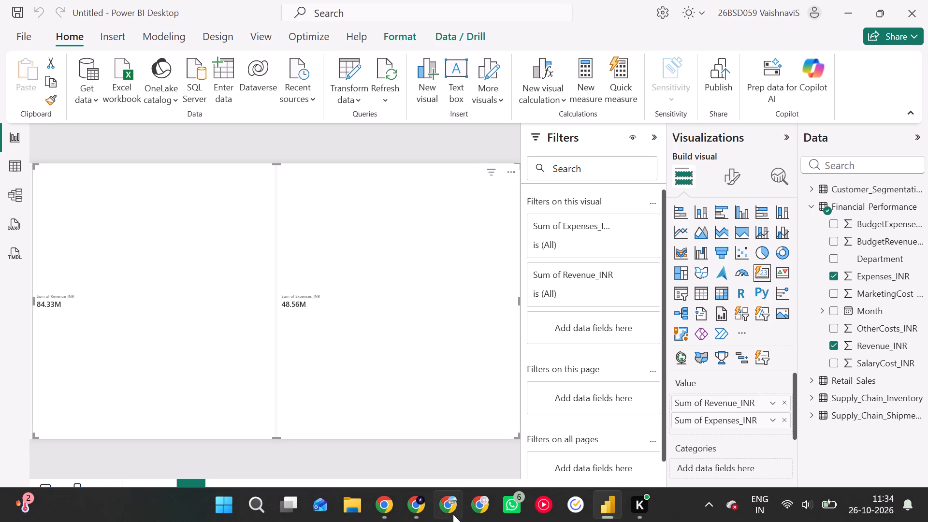
Search the web in Chrome for how to calculate profit from revenue and expenses, read the overview, and close the search.
click(420, 507)
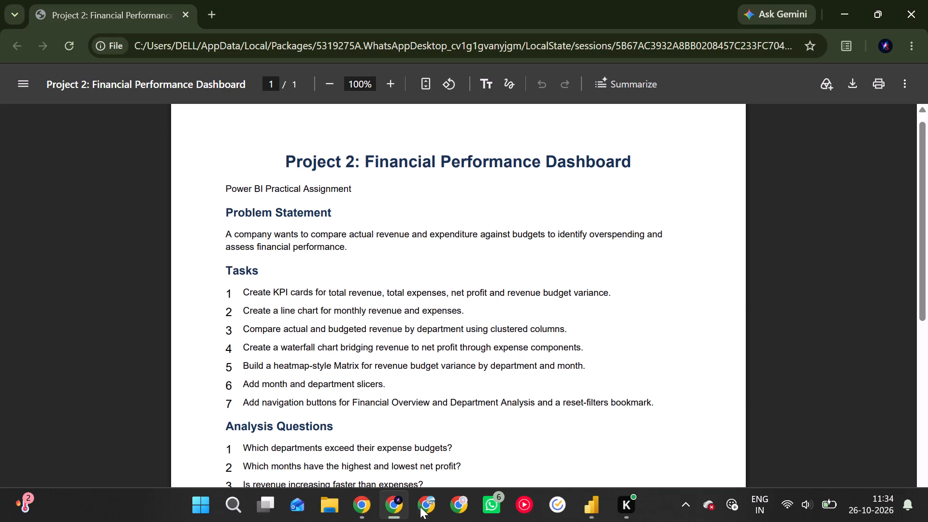
click(214, 14)
text(hwo to calculate profit from)
key(space)
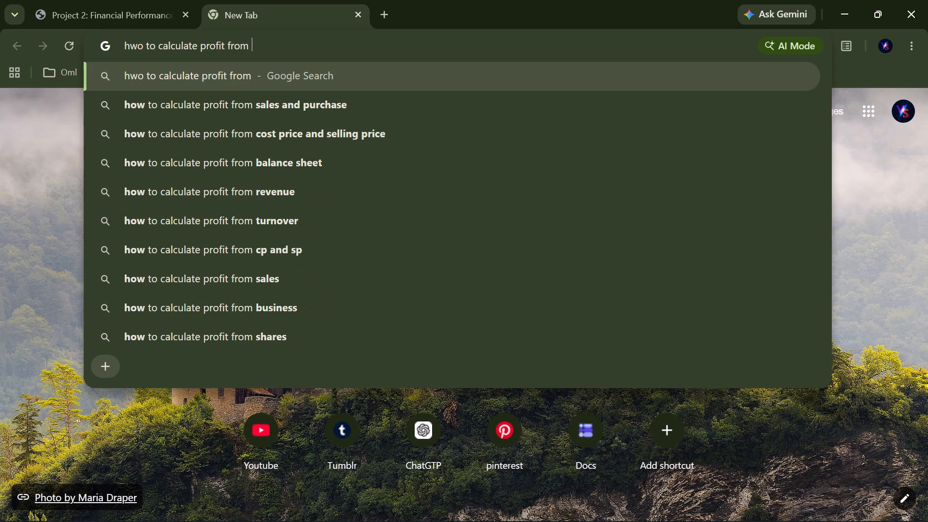
text(revenue and expenx)
key(BackSpace)
text(se)
key(Return)
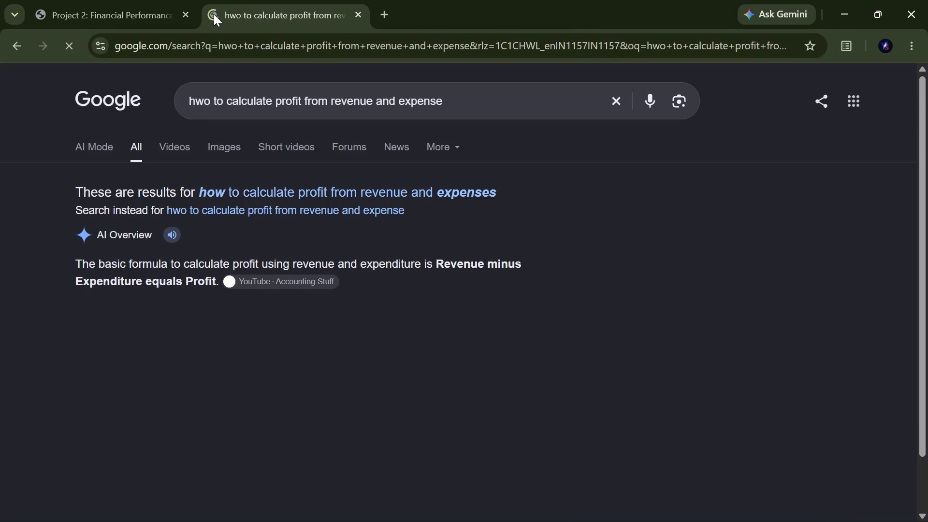
click(385, 192)
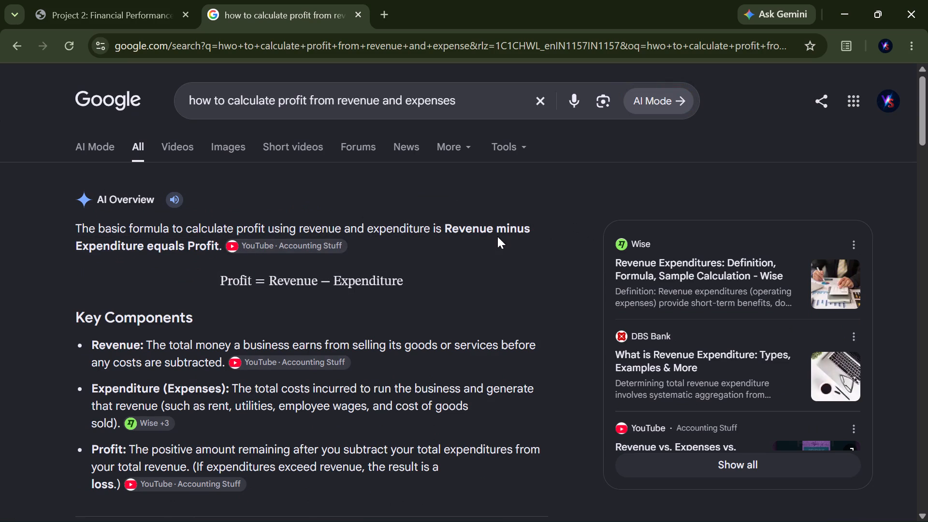
click(360, 12)
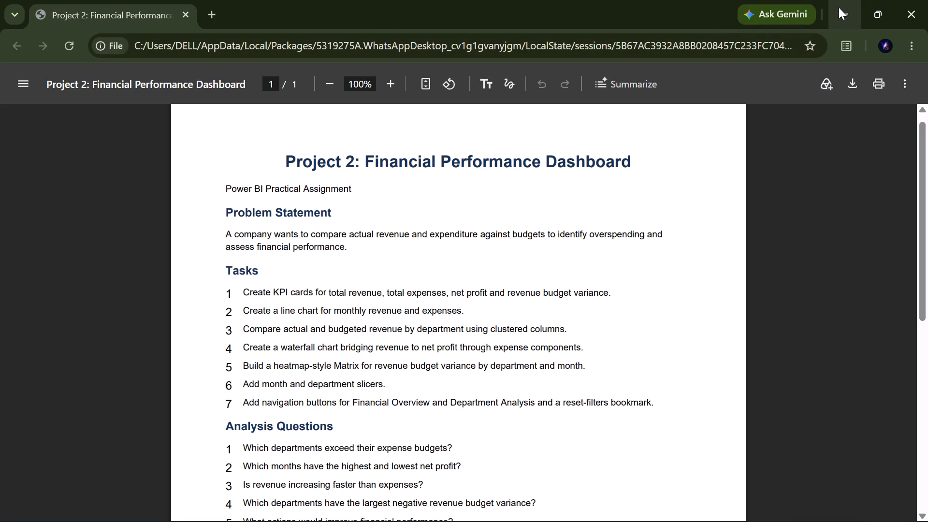
click(839, 8)
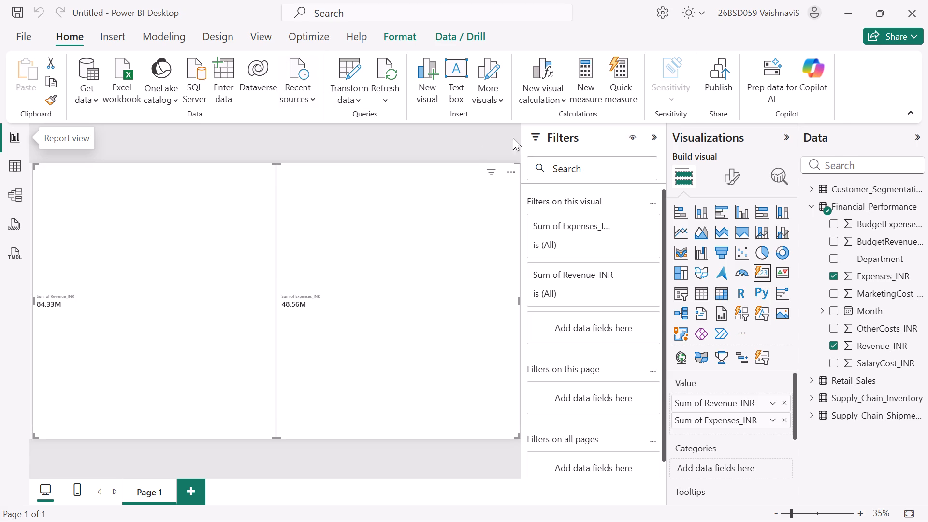
Create a new measure and replace its default text with "Net profit=", checking the assignment's KPI task for the name.
click(587, 86)
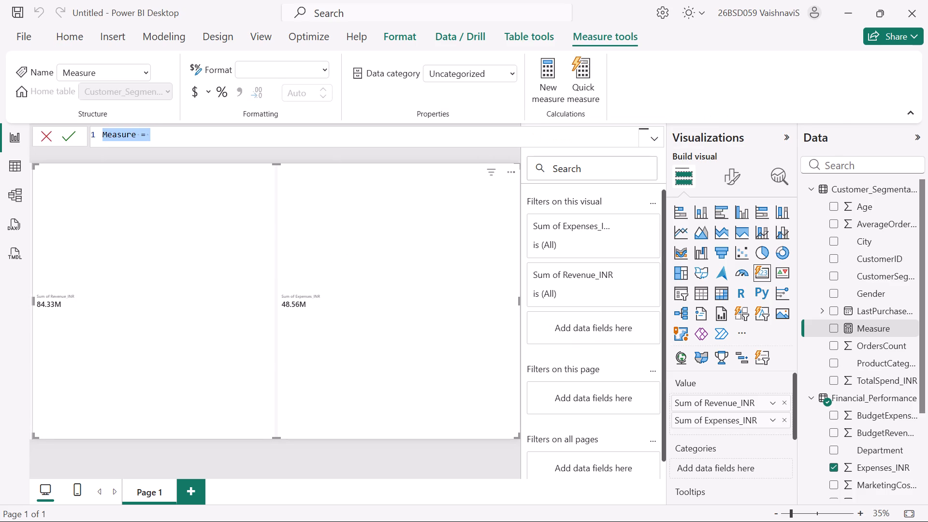
key(BackSpace)
key(BackSpace)
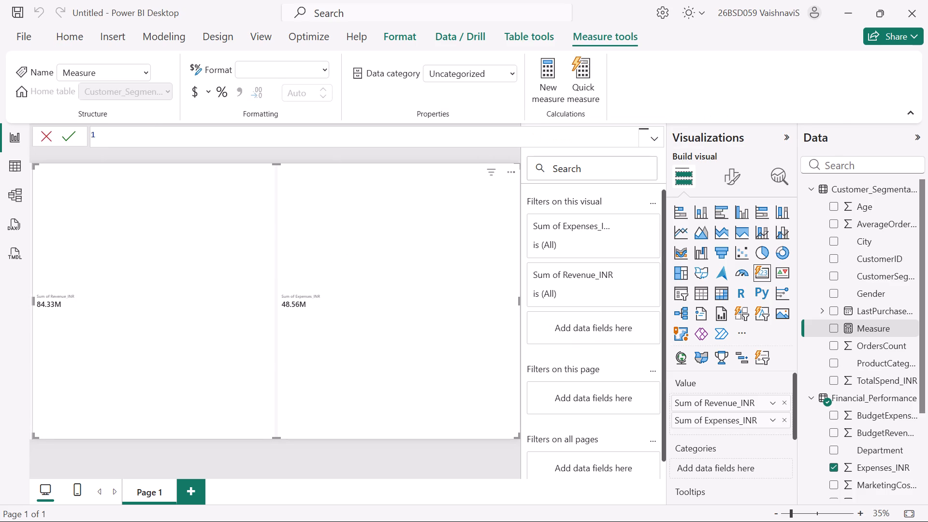
text(Prof)
key(BackSpace)
key(BackSpace)
key(BackSpace)
key(BackSpace)
text(Net profit)
click(394, 510)
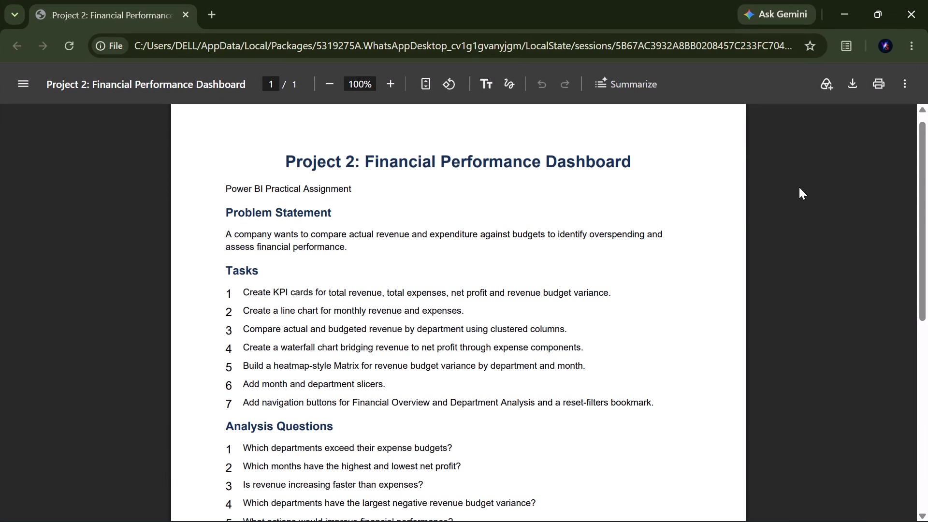
click(839, 5)
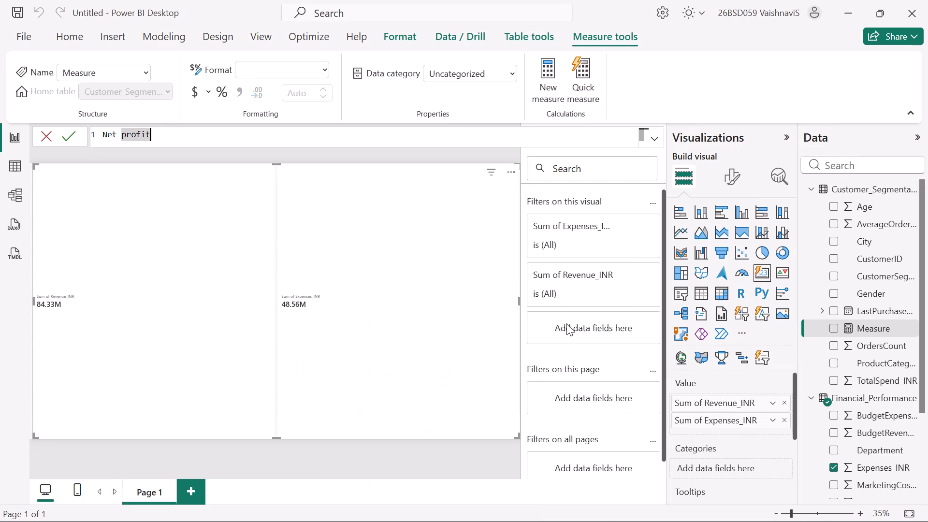
key(equal)
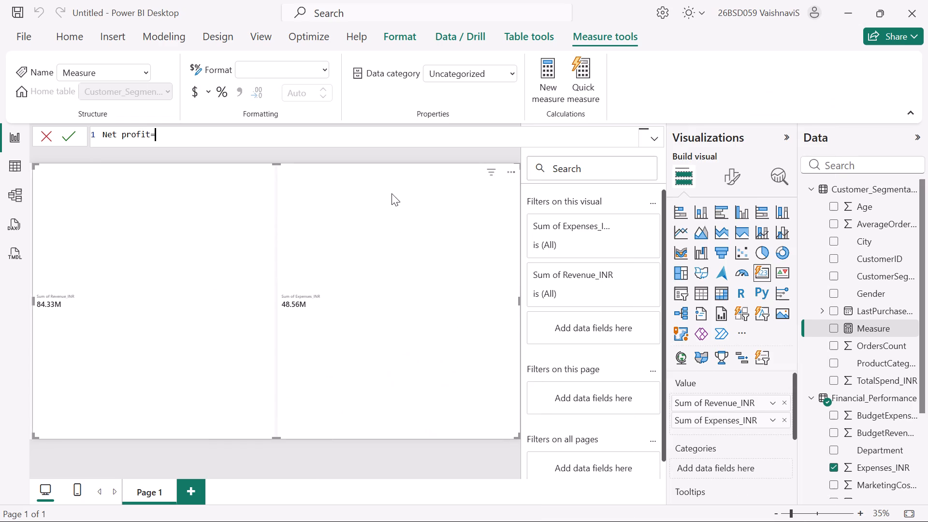
key(space)
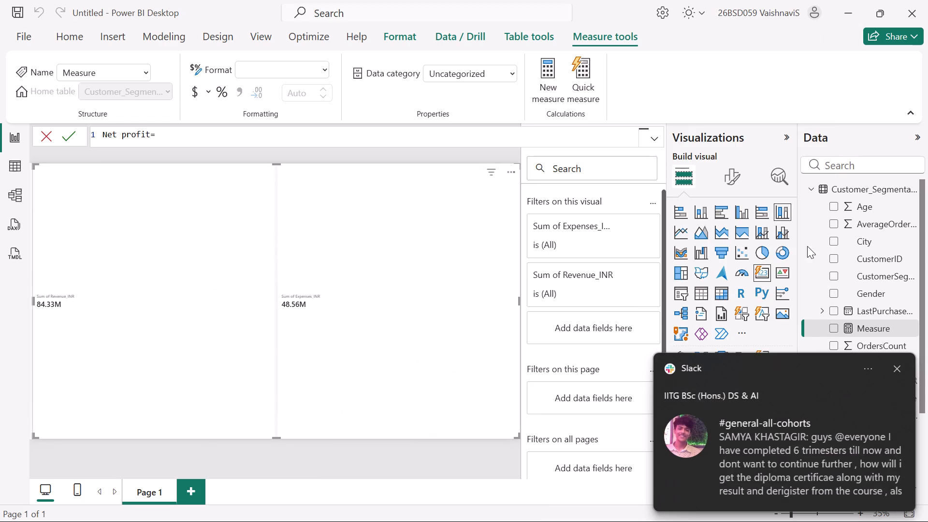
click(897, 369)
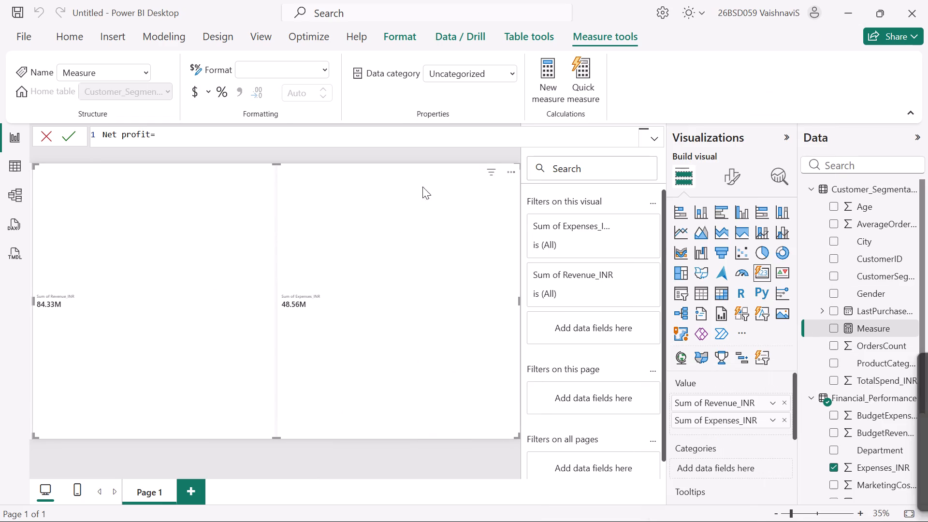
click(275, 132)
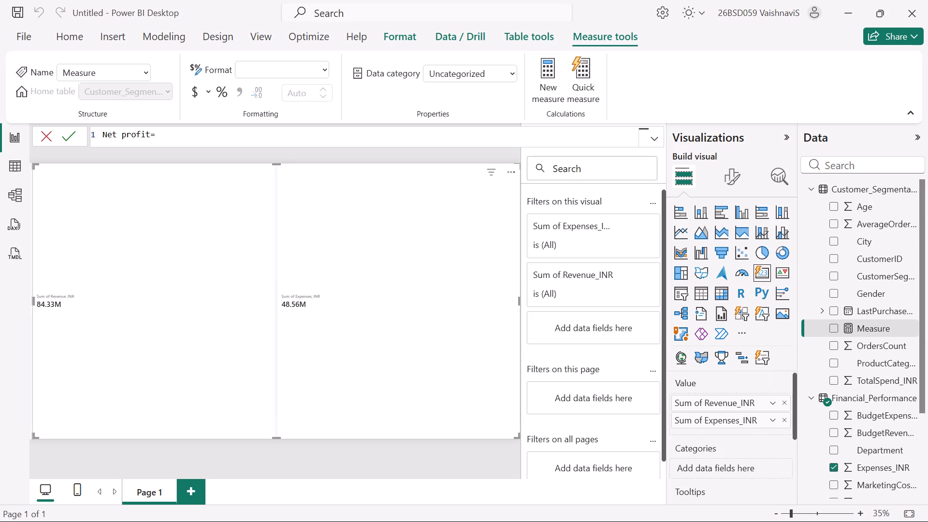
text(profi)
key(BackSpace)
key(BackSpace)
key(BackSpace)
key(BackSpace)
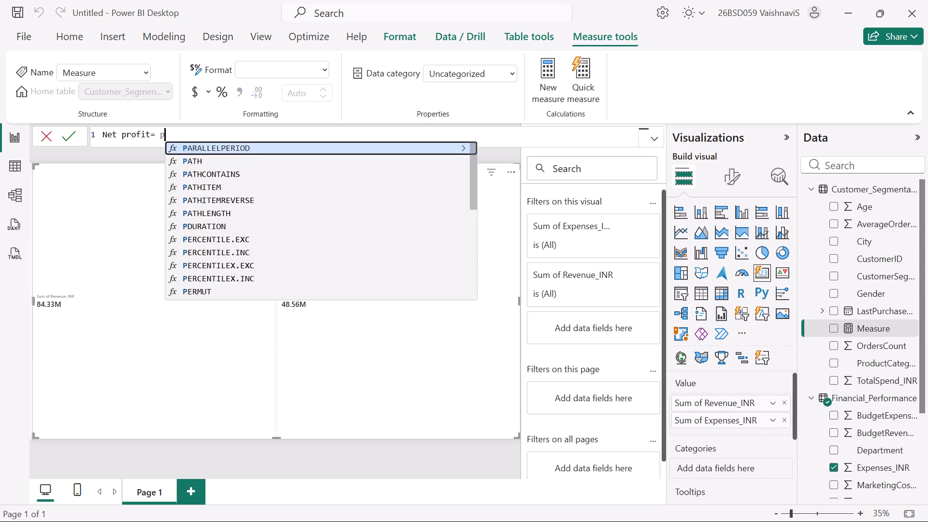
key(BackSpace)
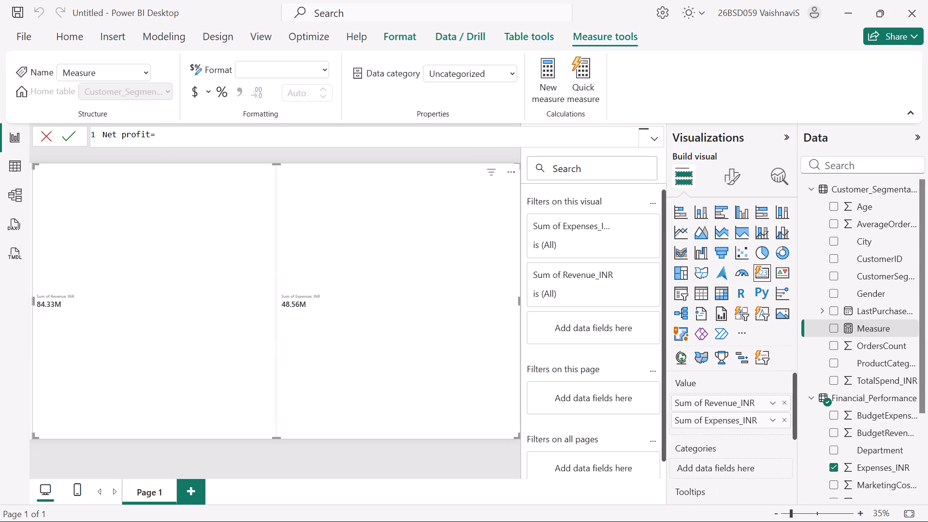
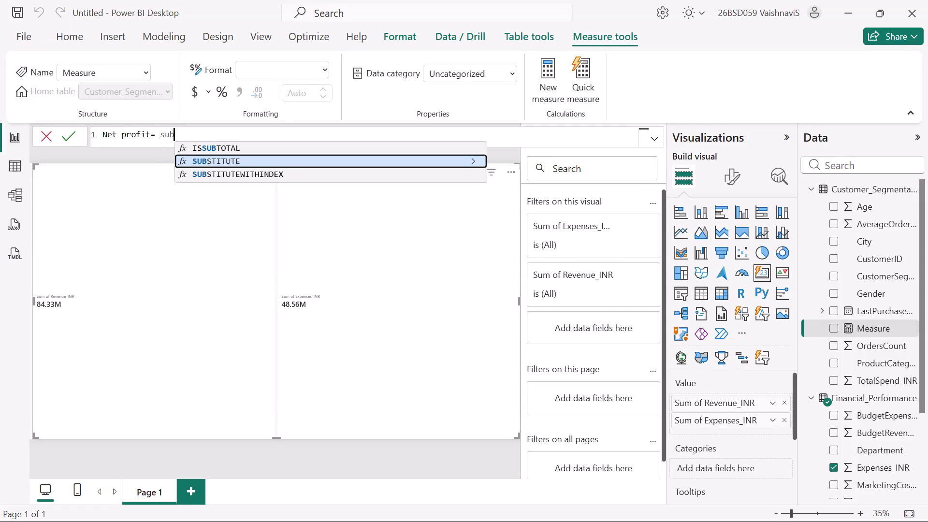
Remove the partly entered function name after "Net profit=" in the measure formula.
key(BackSpace)
key(BackSpace)
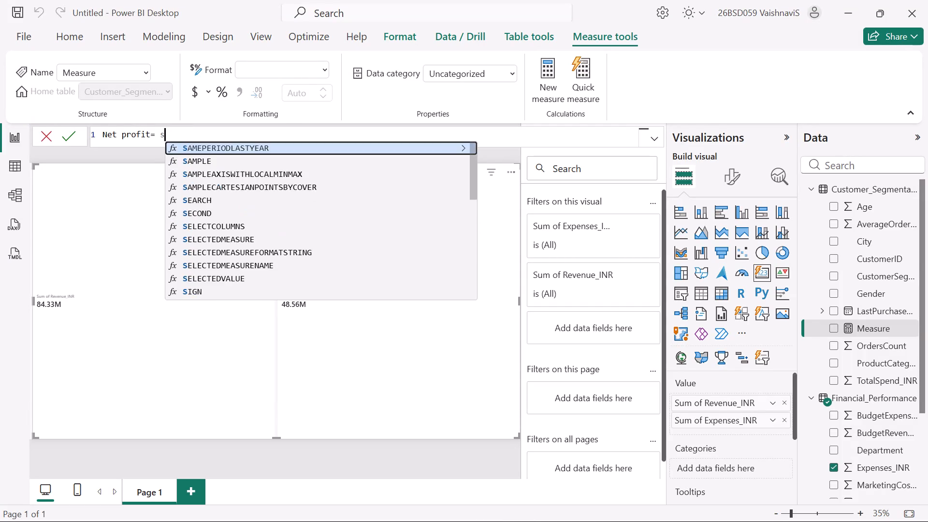
key(BackSpace)
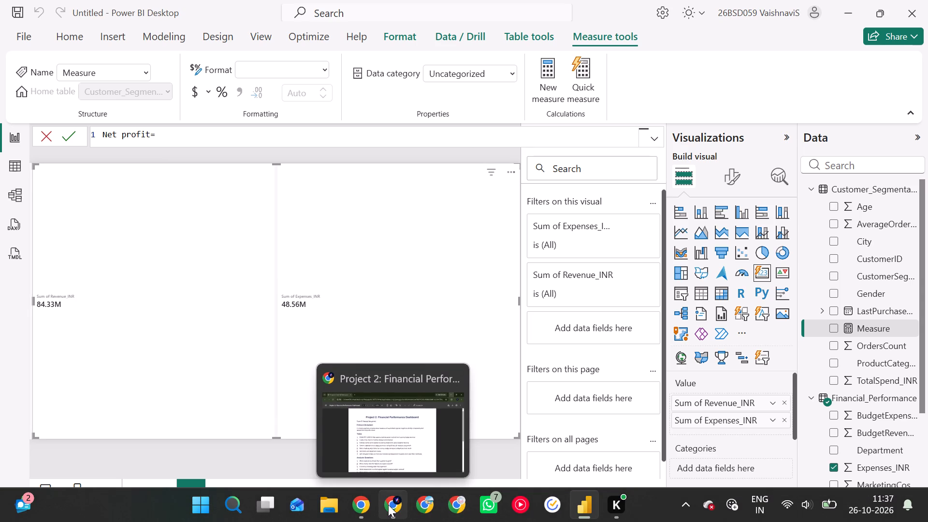
Switch to Chrome and search the web for "how to calculate difference between two column value in dax".
click(420, 458)
click(207, 9)
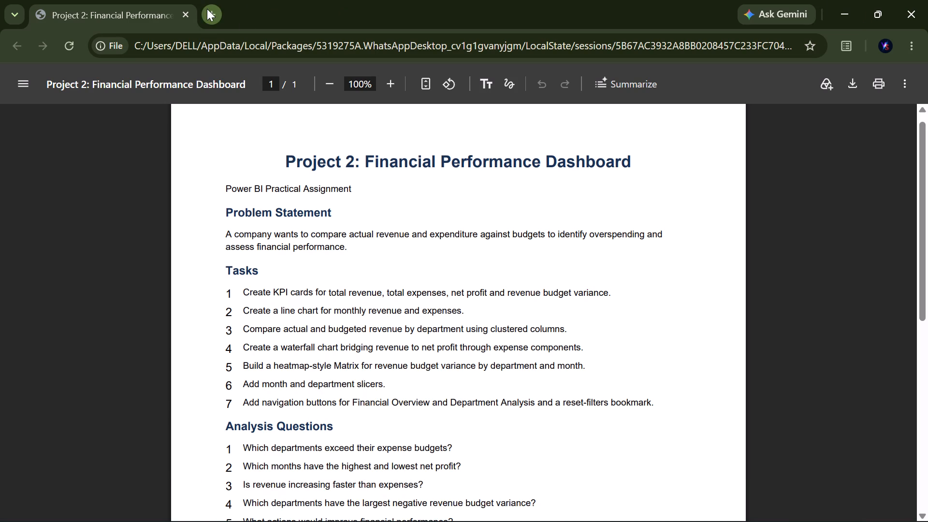
text(how to cl)
key(BackSpace)
text(alculate difference m)
key(BackSpace)
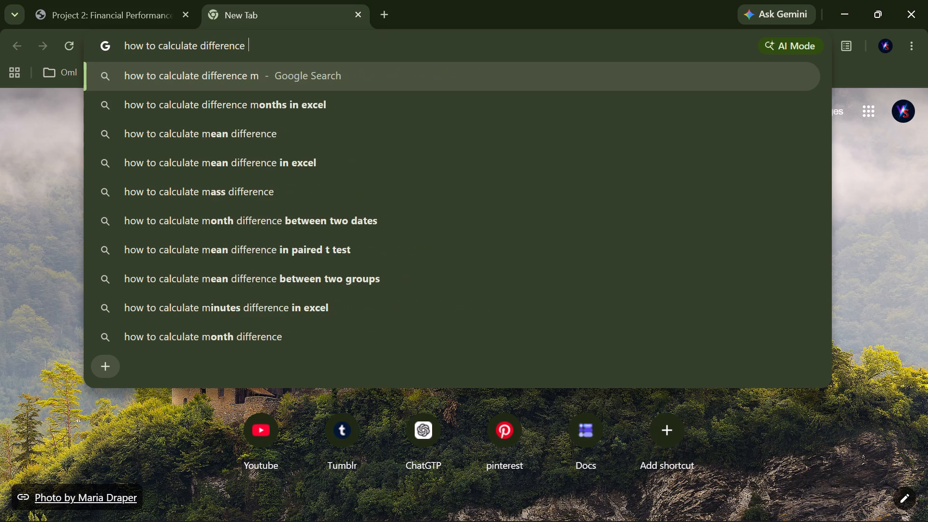
text(between)
key(space)
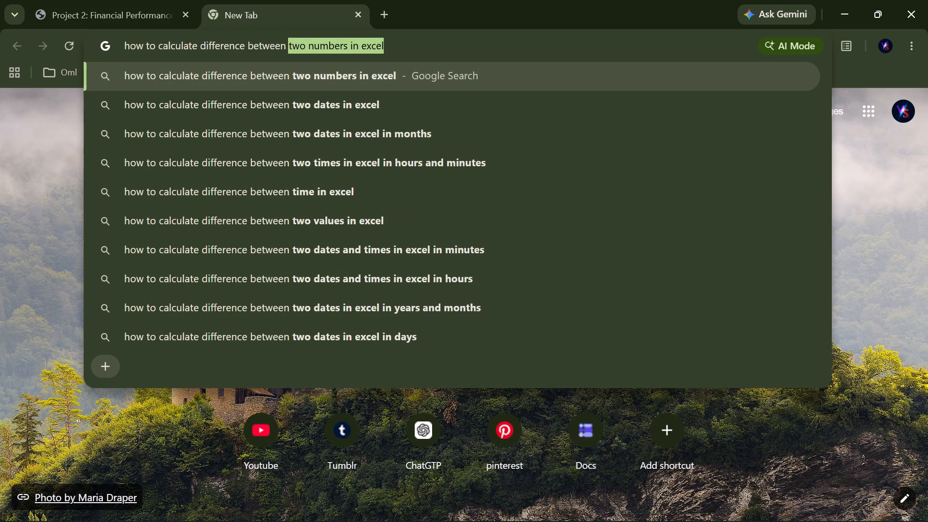
text(two cl)
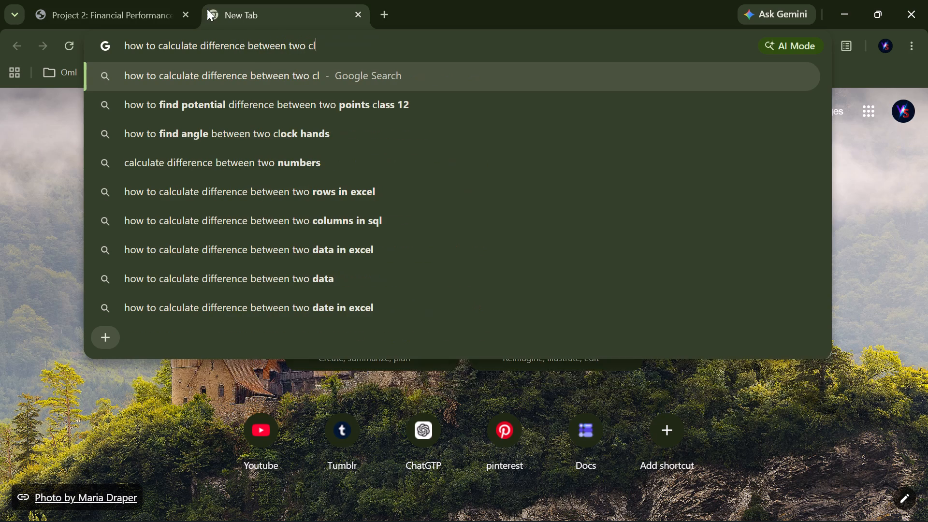
key(BackSpace)
key(BackSpace)
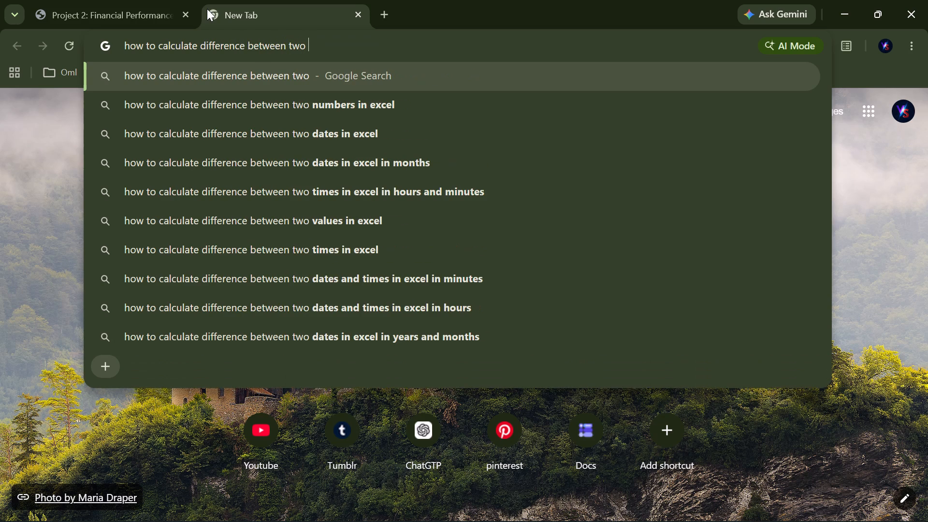
text(column valure)
key(BackSpace)
key(BackSpace)
text(e in dax)
key(Return)
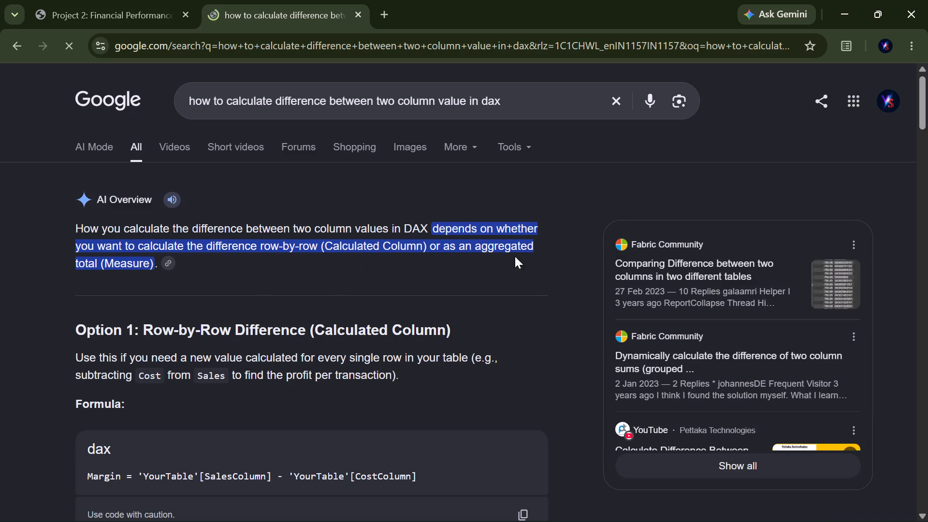
Read the overview's calculated column and measure formulas for the difference, close the search, and return to Power BI.
scroll(349, 301, down, 2)
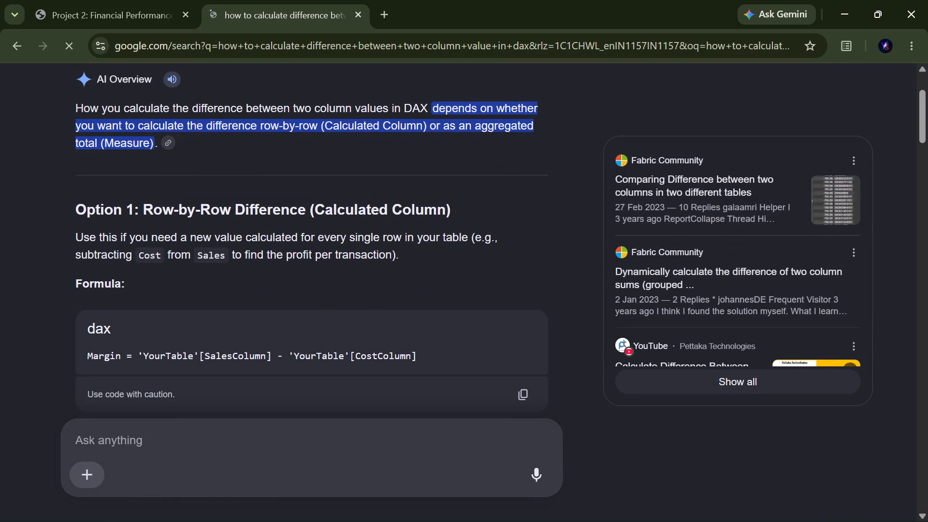
scroll(360, 318, down, 3)
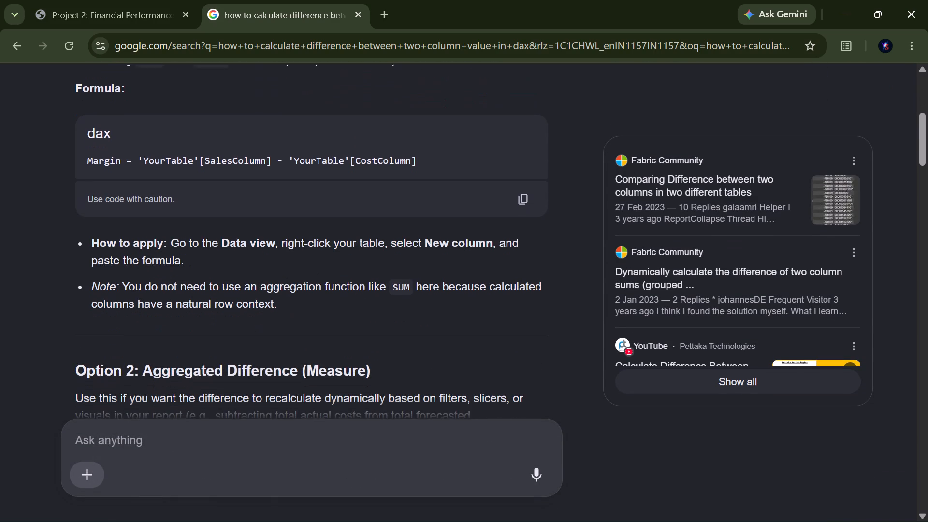
scroll(360, 318, down, 2)
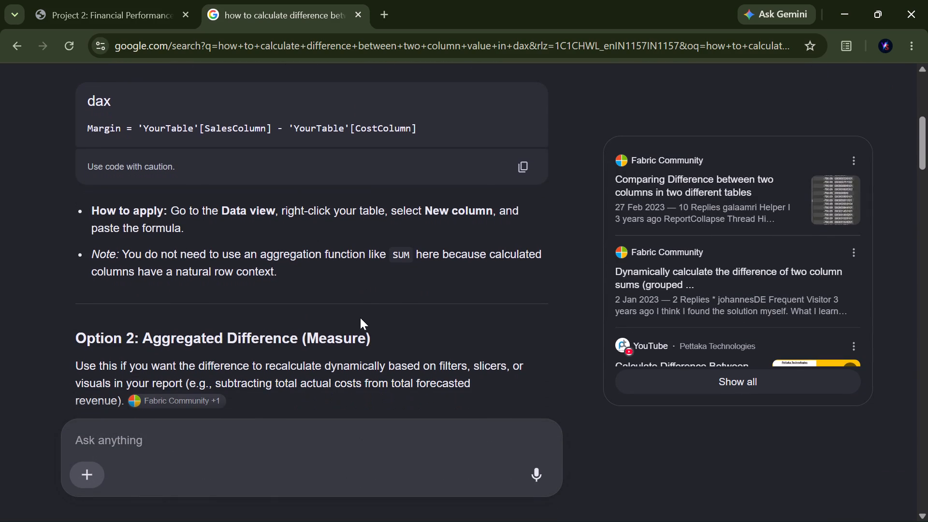
scroll(360, 318, down, 1)
scroll(403, 249, down, 1)
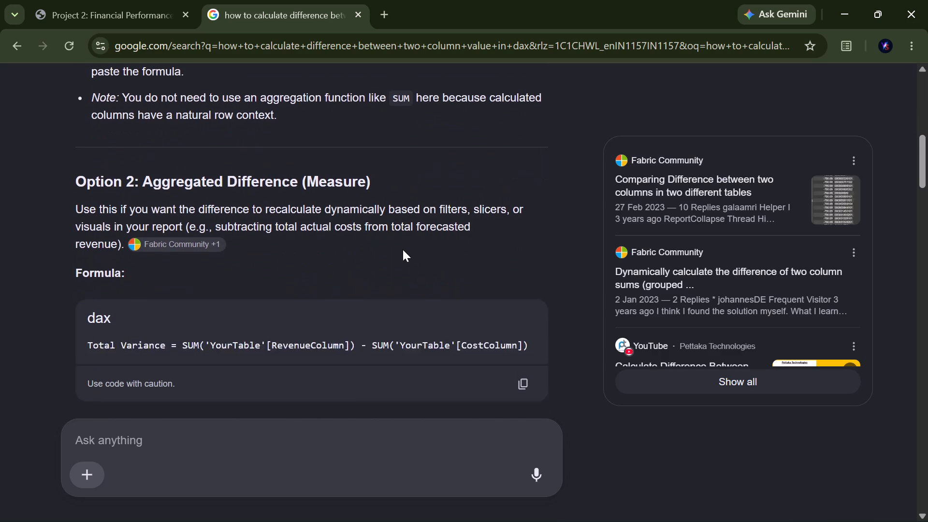
scroll(403, 249, down, 2)
scroll(403, 249, right, 1)
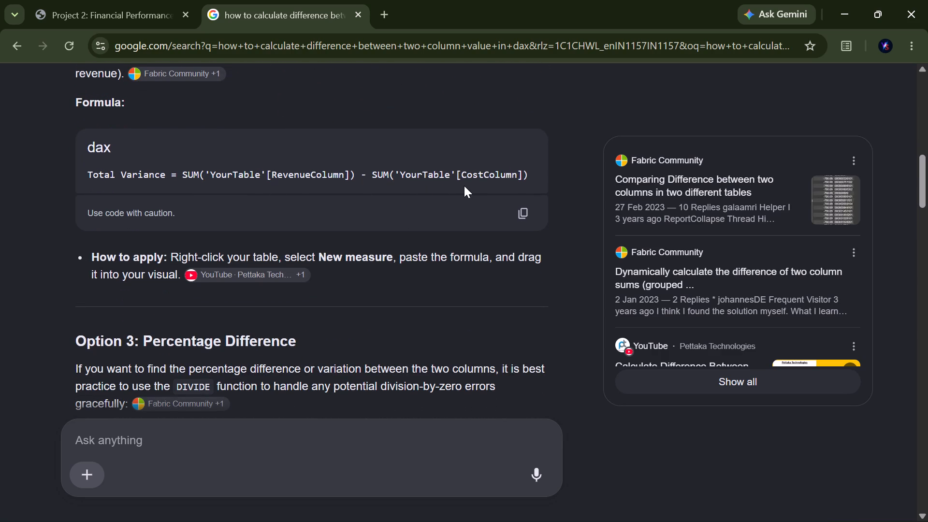
click(363, 13)
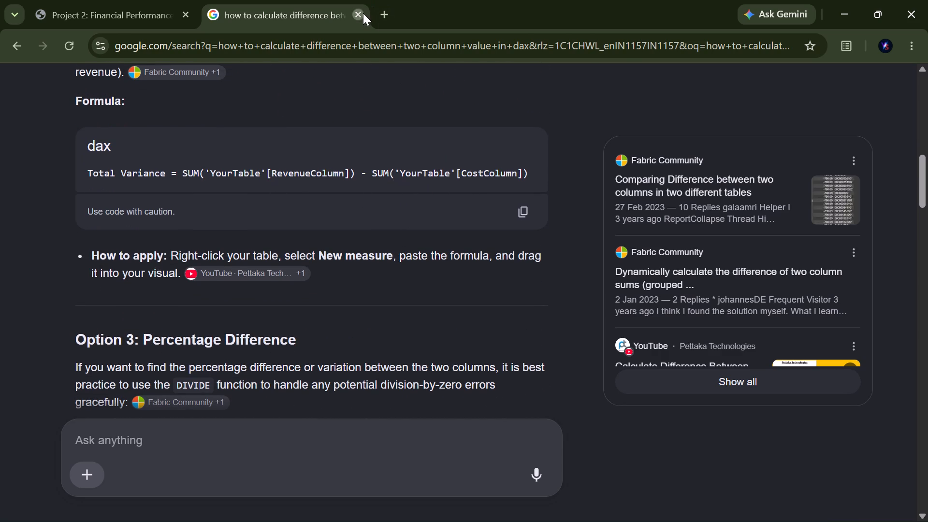
click(838, 5)
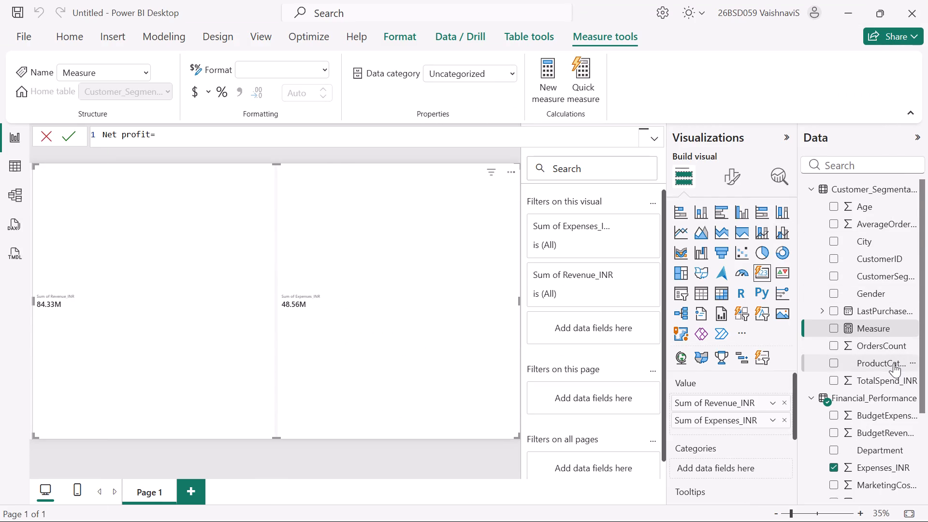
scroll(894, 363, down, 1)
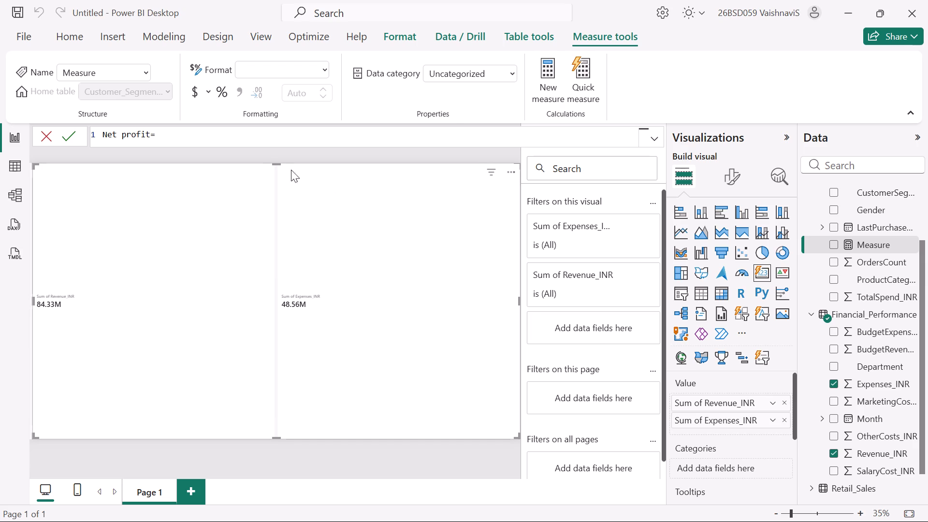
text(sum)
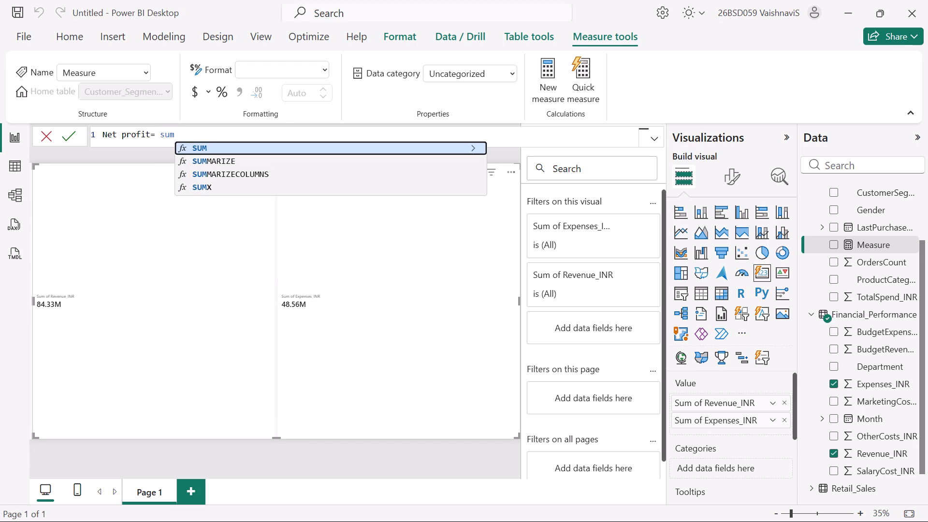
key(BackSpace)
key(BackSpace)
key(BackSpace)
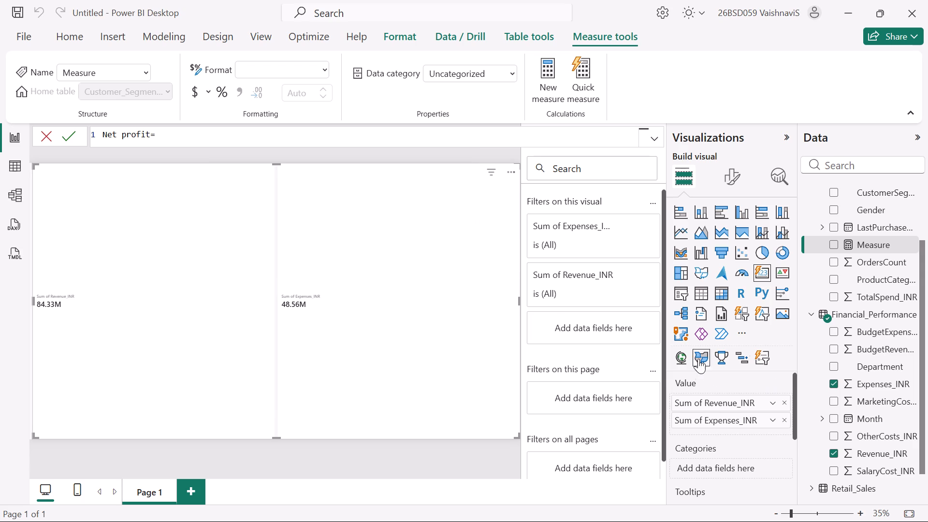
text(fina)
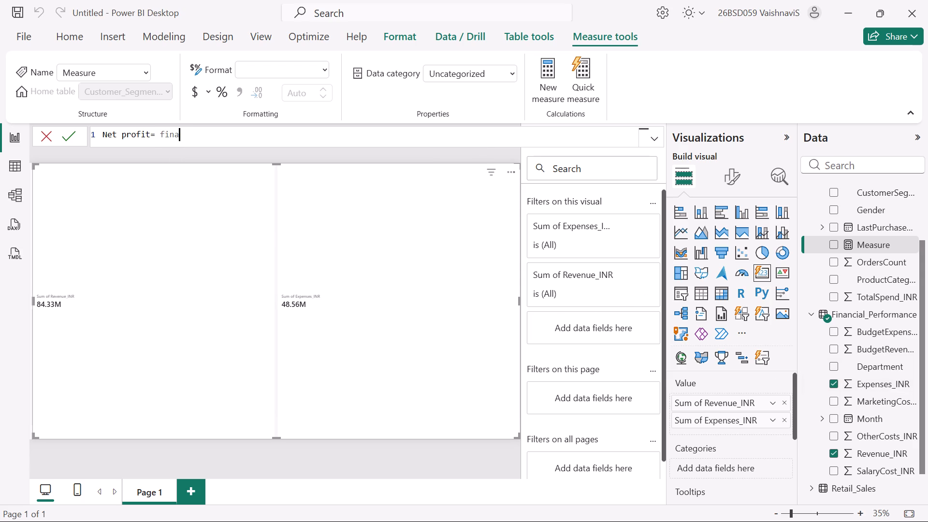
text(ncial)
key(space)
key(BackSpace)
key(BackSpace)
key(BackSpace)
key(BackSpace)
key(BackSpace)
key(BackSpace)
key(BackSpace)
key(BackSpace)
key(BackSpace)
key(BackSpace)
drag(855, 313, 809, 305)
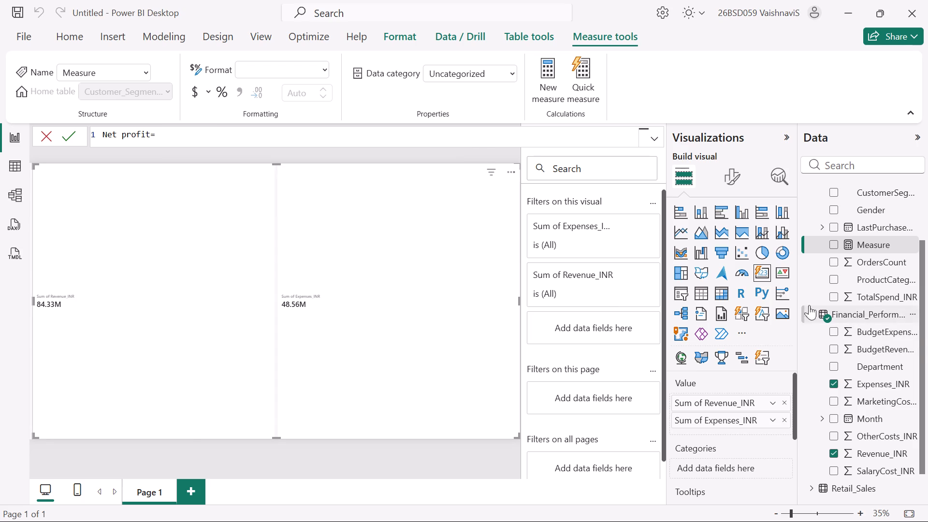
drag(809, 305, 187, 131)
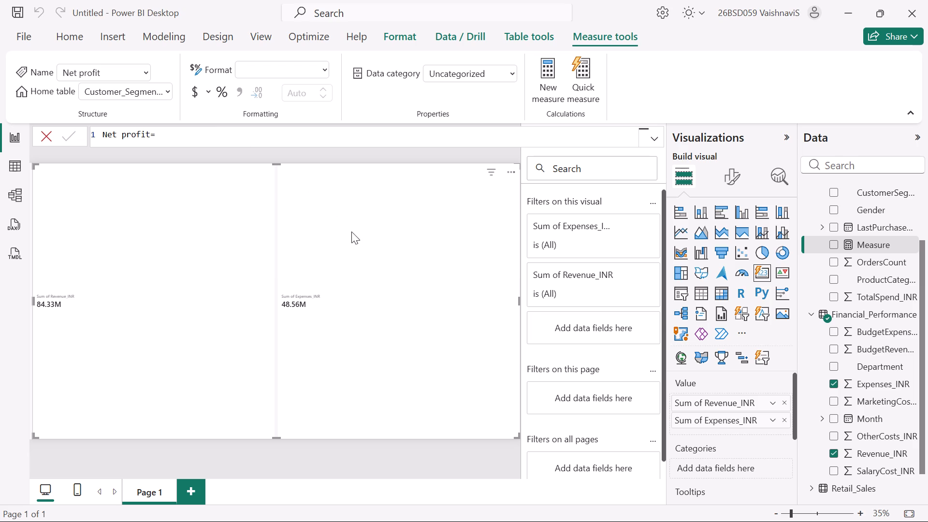
Enter Financial_performance[Revenue] as the first term of the Net profit measure formula.
click(197, 139)
text(Finan)
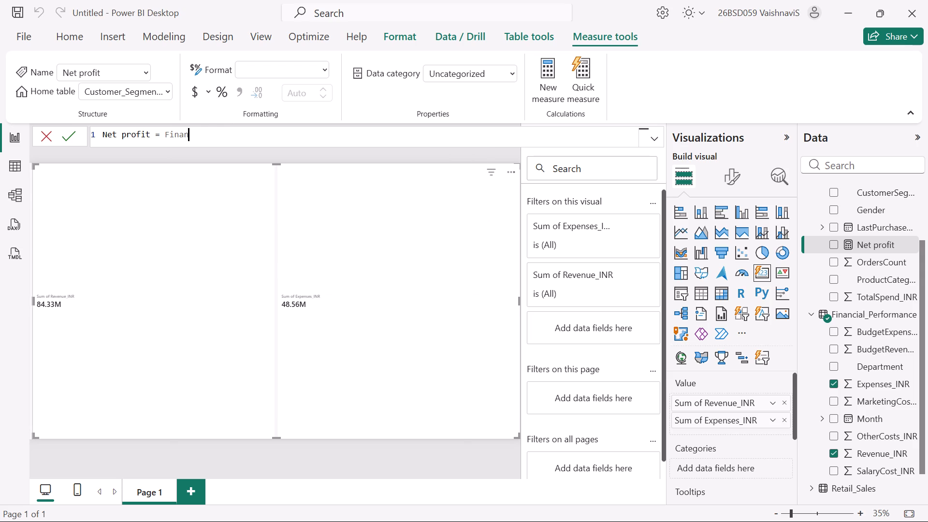
text(cial)
key(shift+underscore)
text(performance)
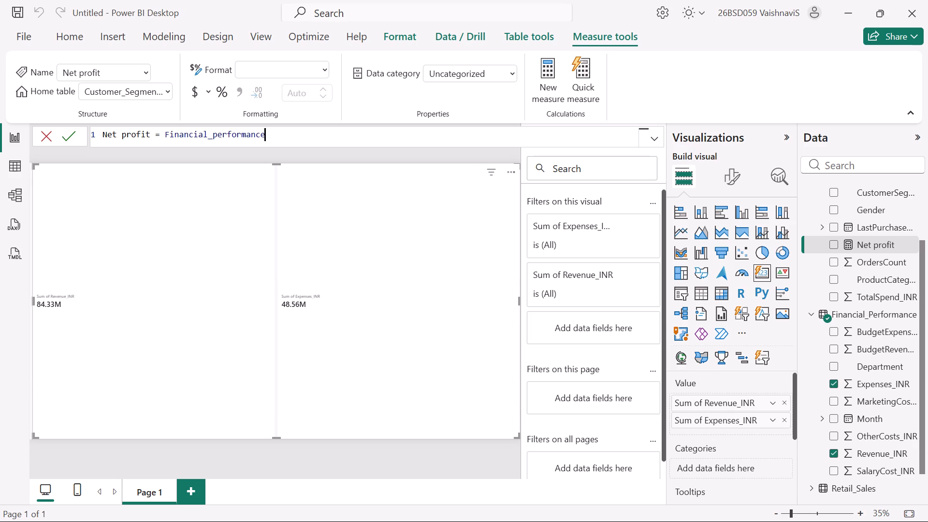
text([])
key(Left)
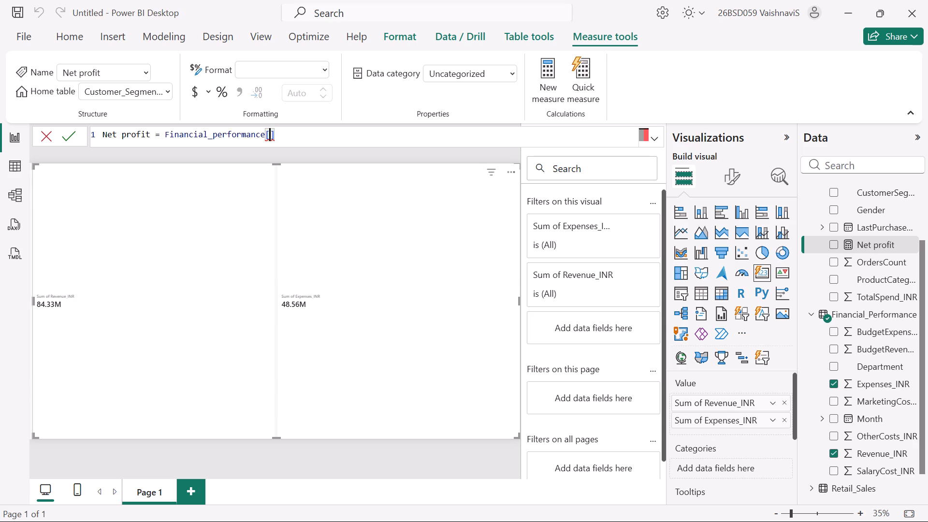
text(Revenc)
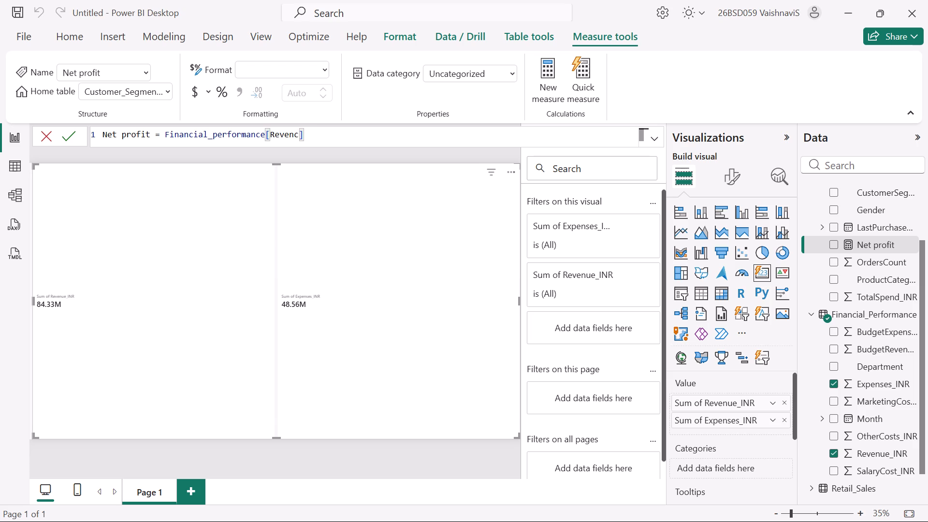
key(BackSpace)
text(ue)
key(Right)
key(Right)
key(space)
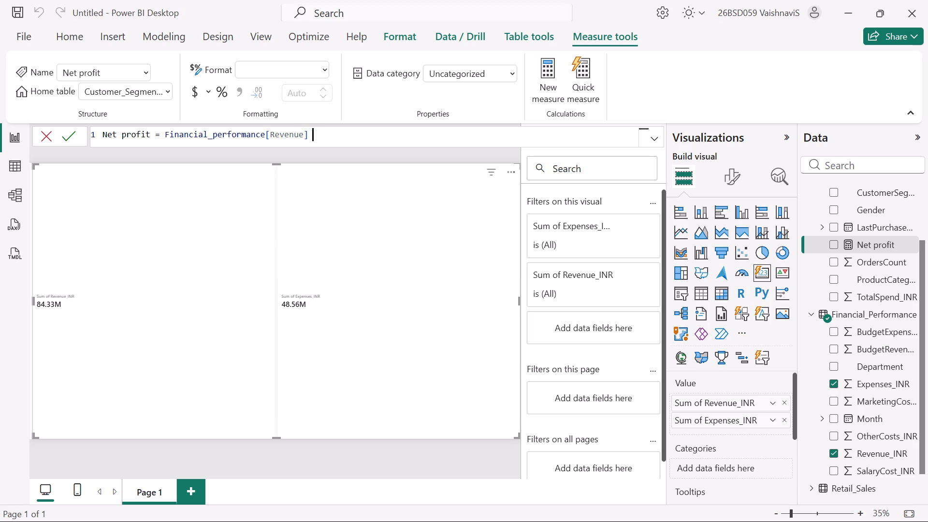
Complete the Net profit formula by subtracting Financial_performance[Expenses] from the revenue term, and commit the measure.
text(-)
key(space)
text(Fian)
key(BackSpace)
key(BackSpace)
text(an)
key(BackSpace)
key(BackSpace)
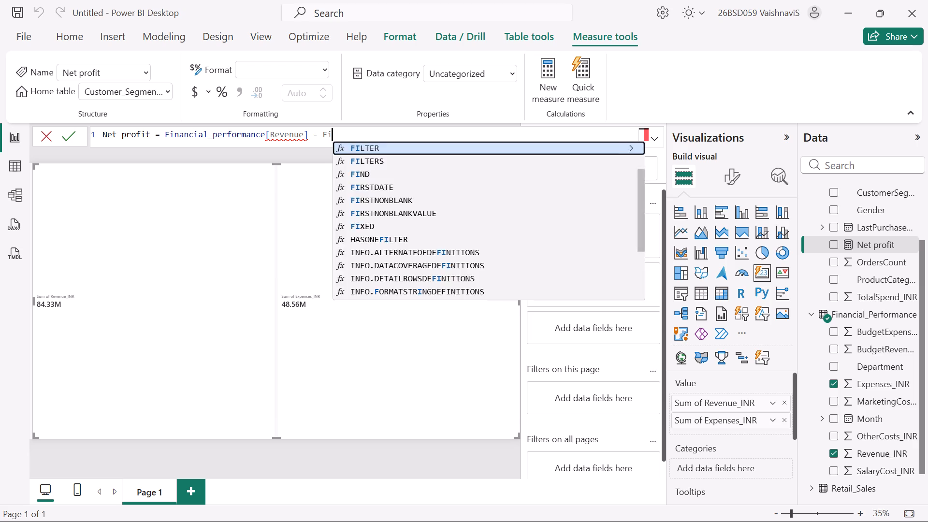
text(nan)
text(cial)
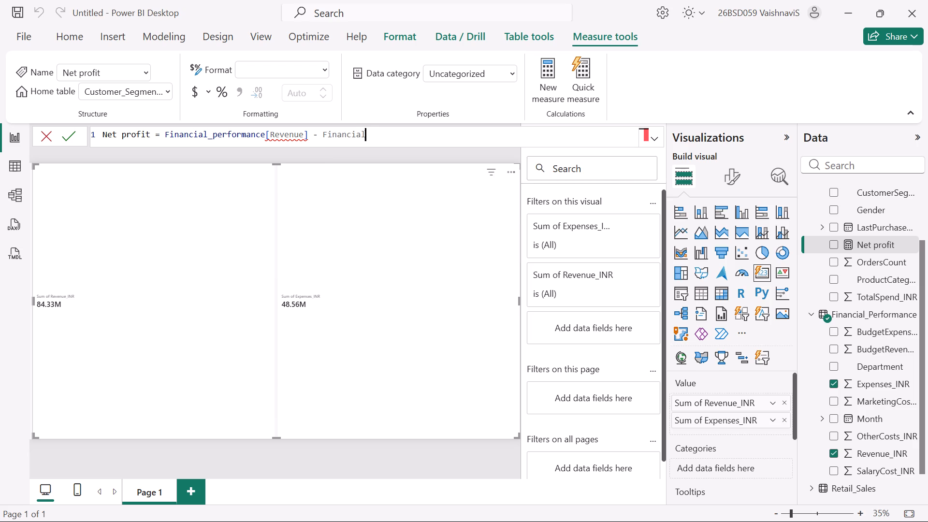
key(shift+underscore)
text(per)
text(formance)
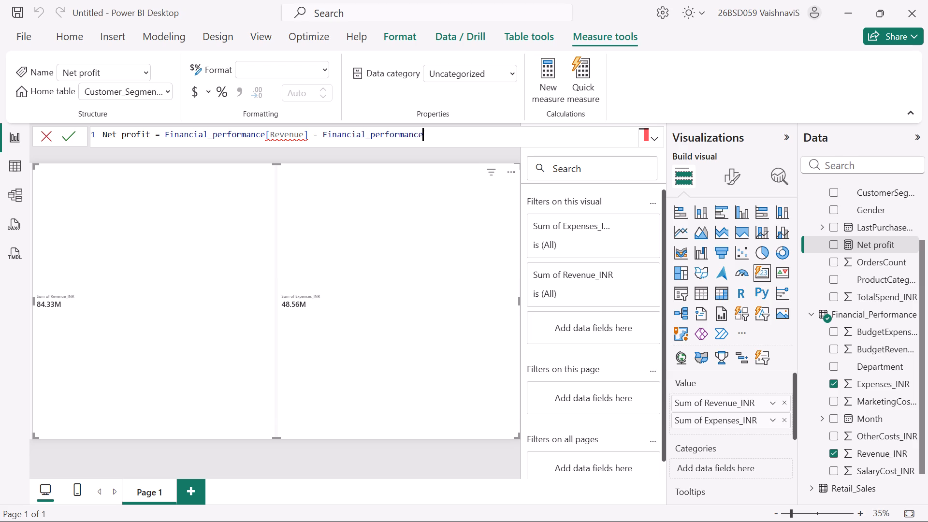
key(bracketleft)
key(shift+e)
text(xpen)
text(ses)
key(bracketright)
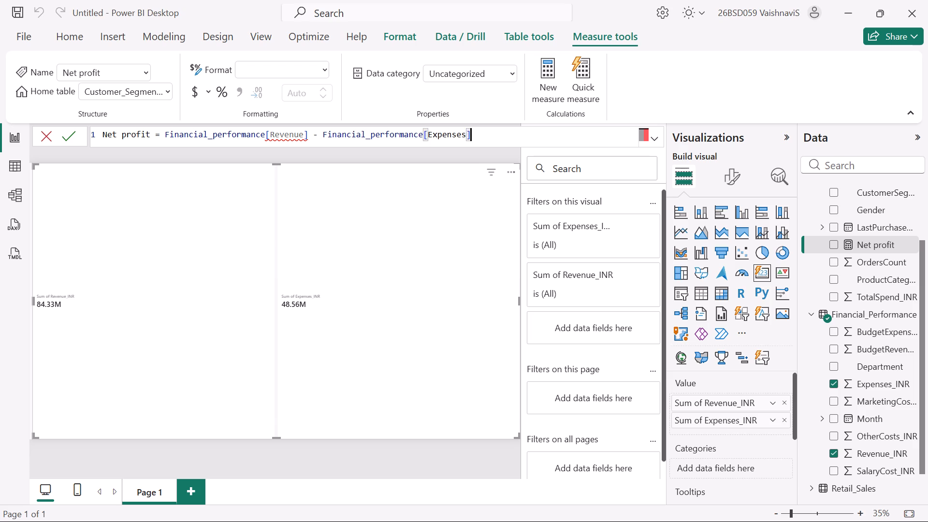
key(Return)
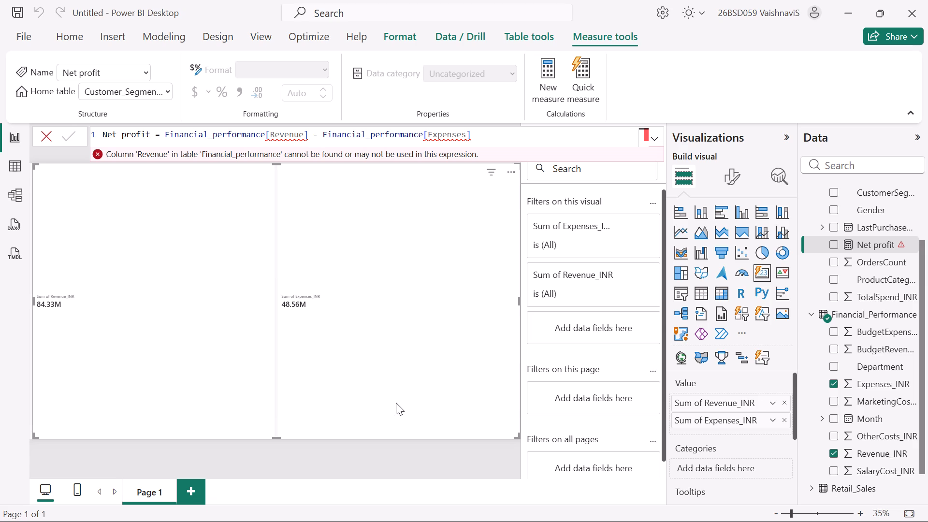
Open the recent report Project 1.pbix from the Downloads folder and maximize its window.
click(29, 41)
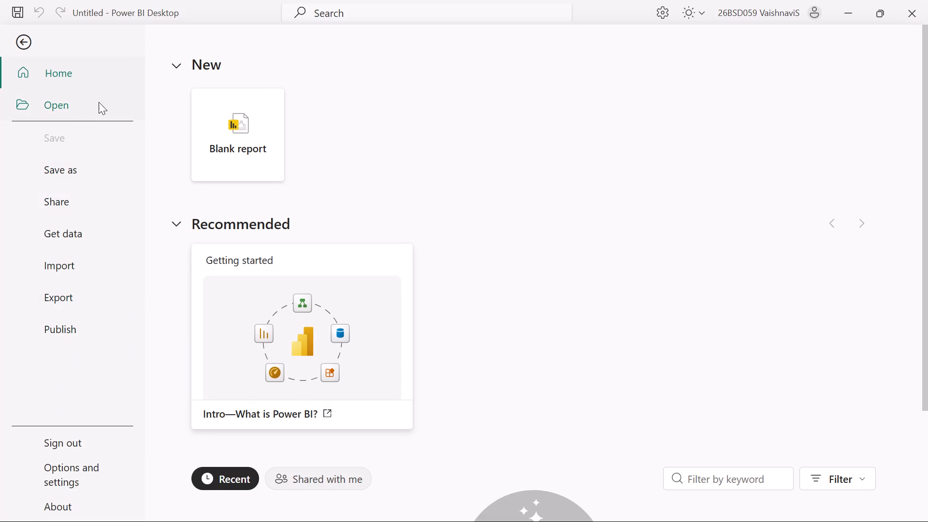
click(76, 107)
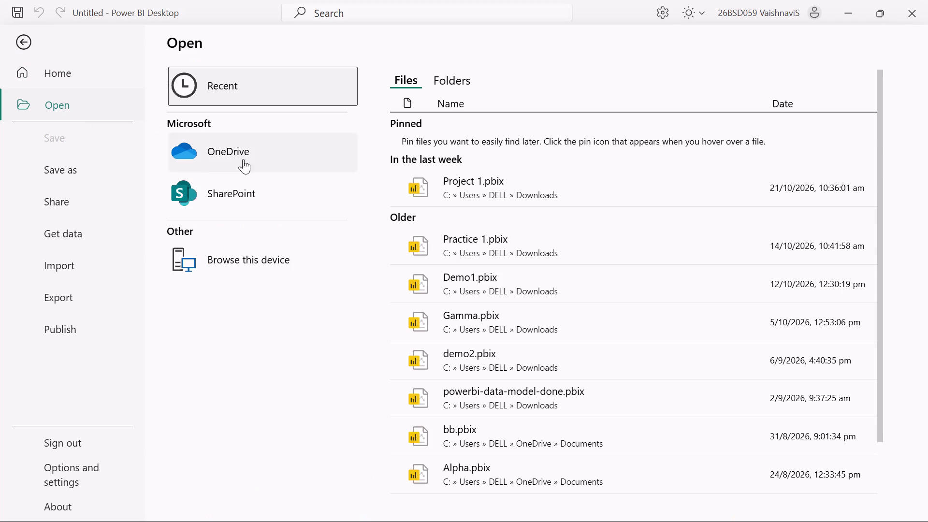
double_click(493, 179)
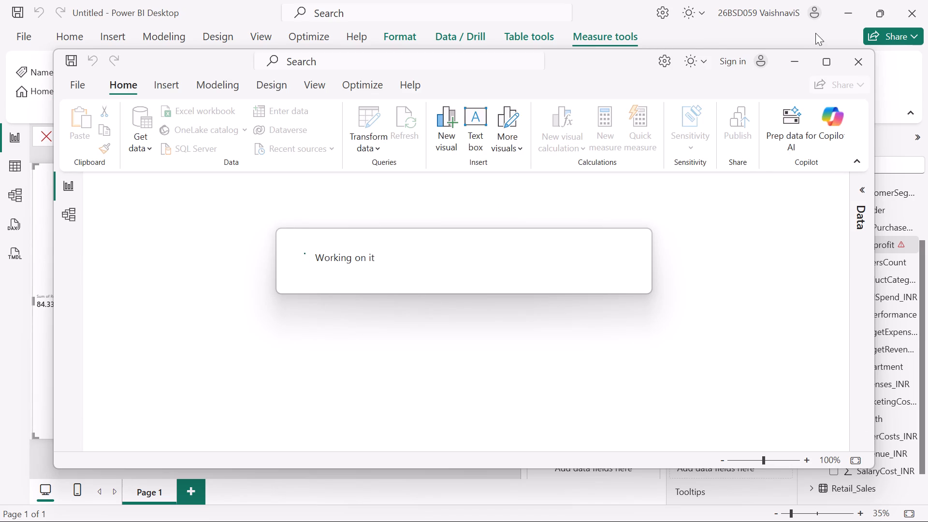
click(820, 59)
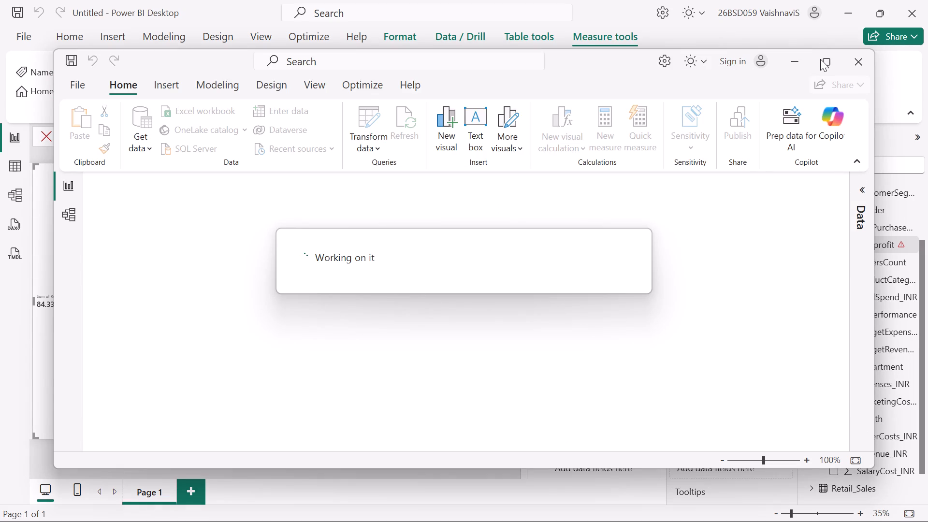
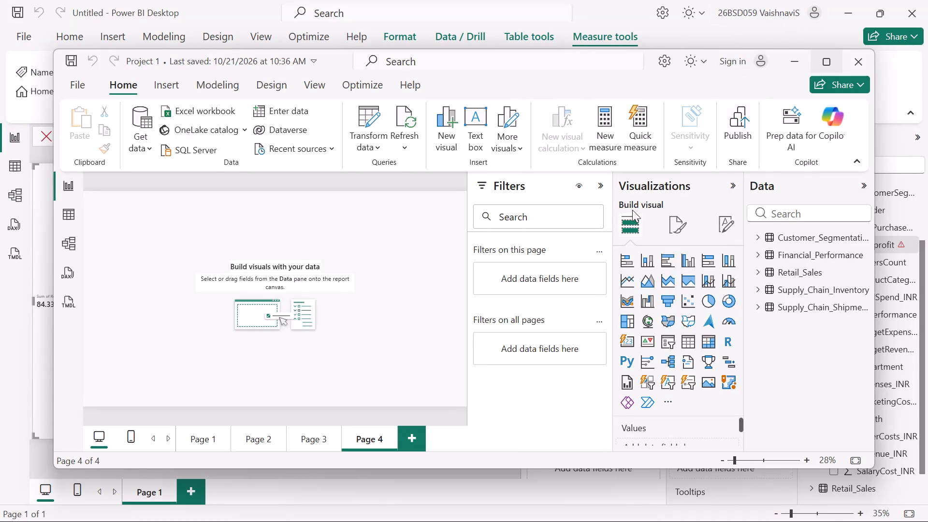
View Page 1 of the Project 1 report, close that report, and dismiss the chat notification over the untitled report.
click(830, 61)
click(194, 443)
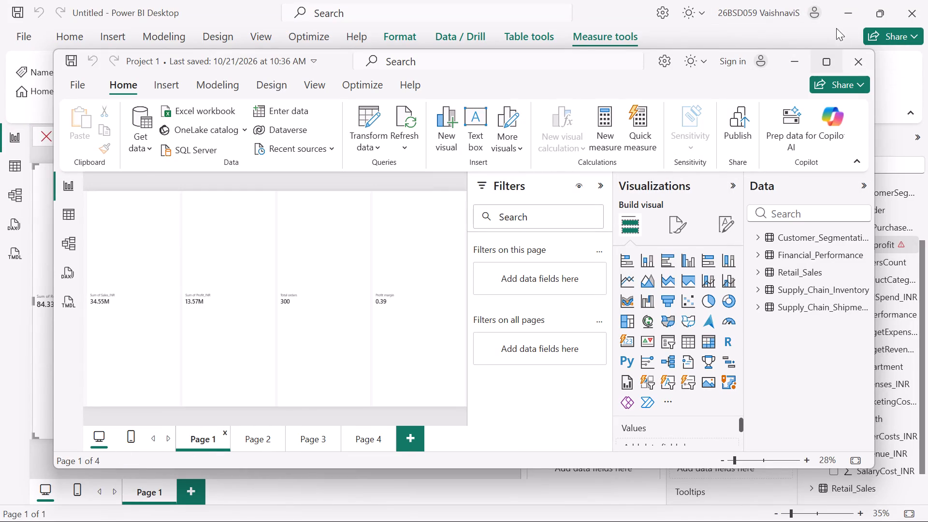
click(860, 63)
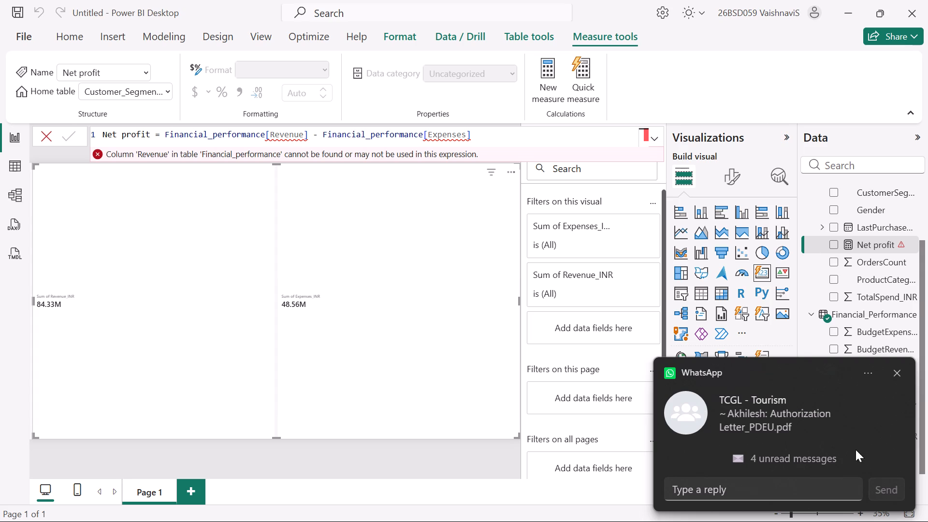
click(899, 376)
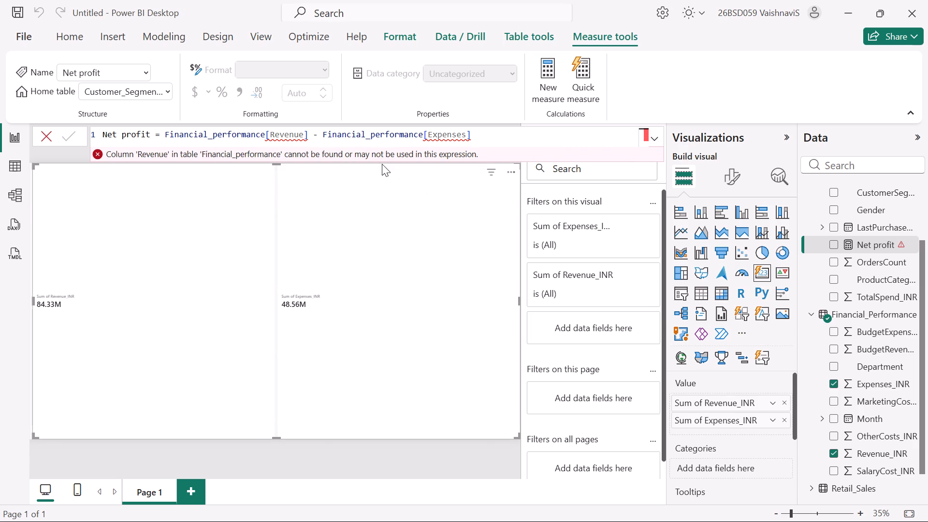
Open the Revenue column reference in the Net profit measure formula for editing.
click(369, 182)
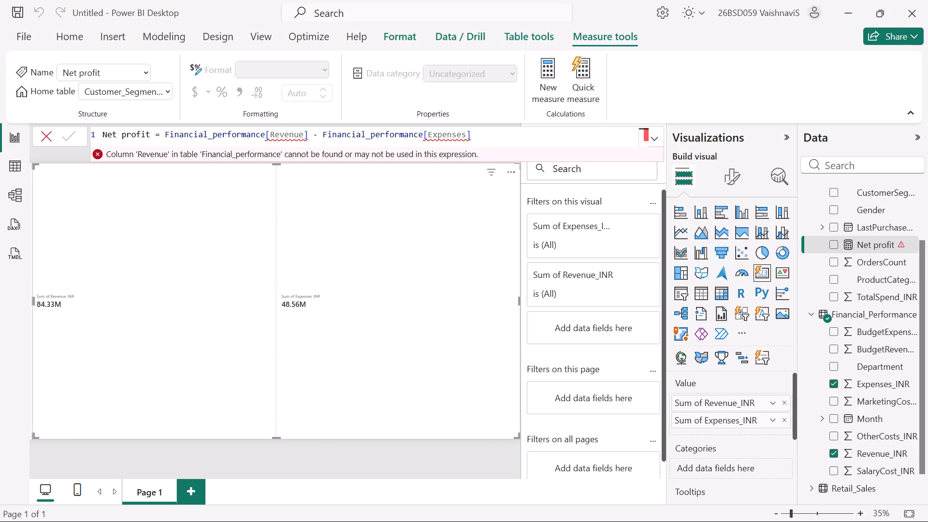
click(302, 136)
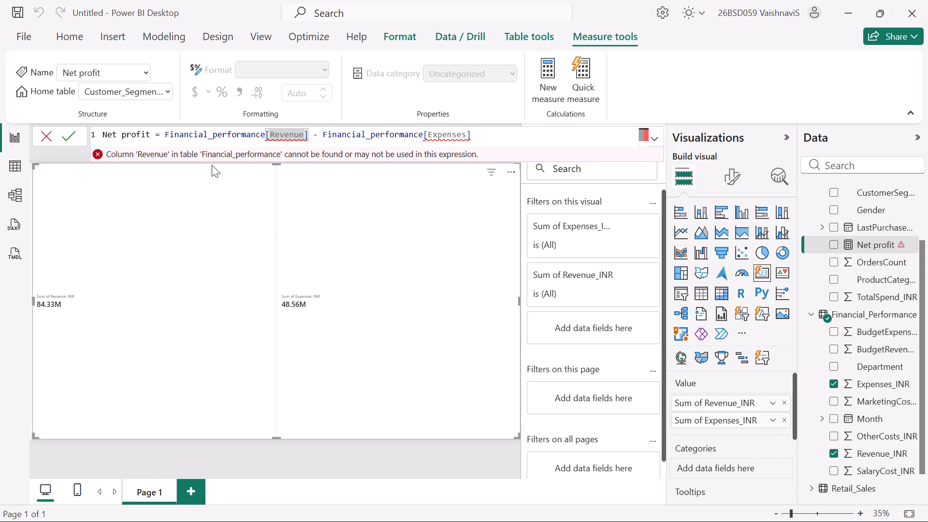
Dismiss the Net profit formula editor and inspect the flagged measure in the Customer_Segmentation table.
click(99, 155)
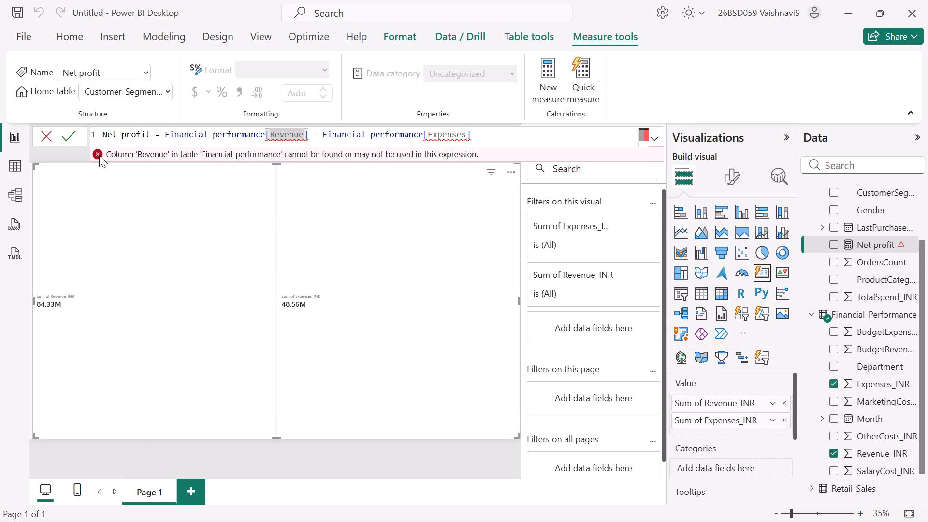
click(49, 138)
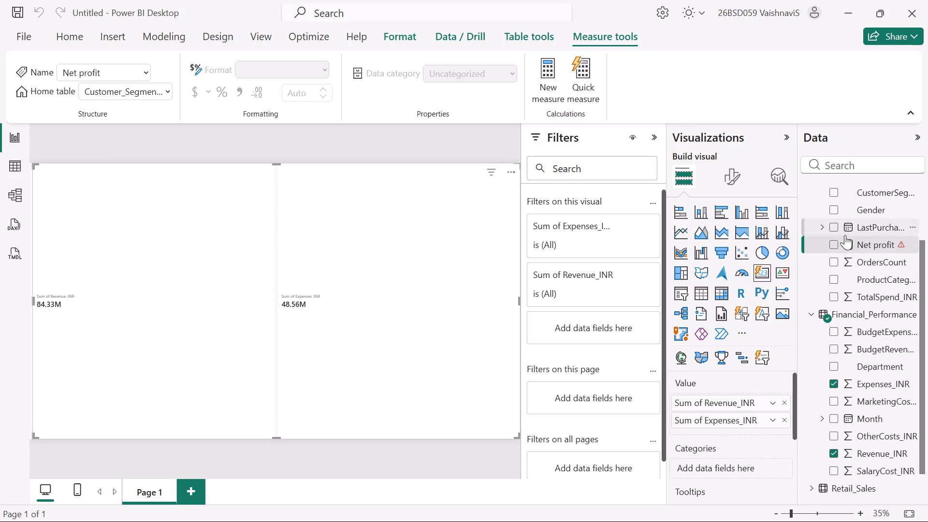
double_click(857, 247)
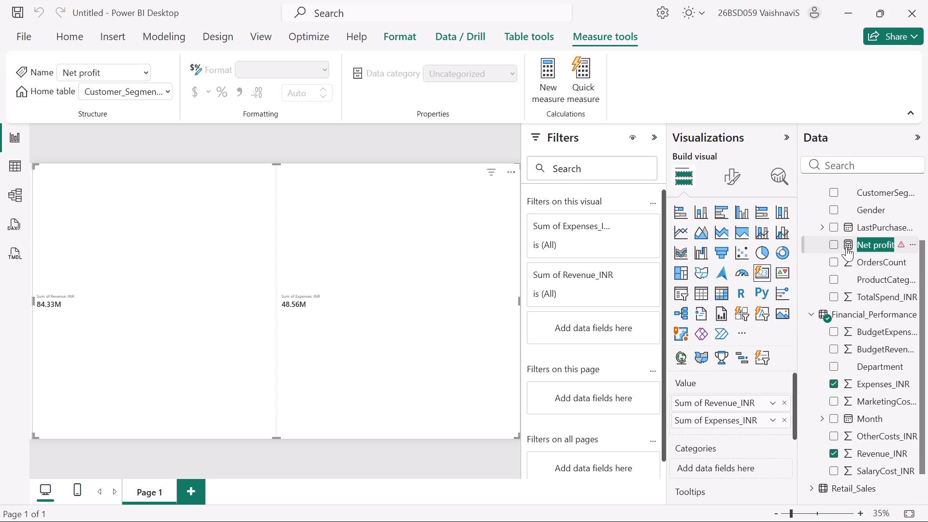
double_click(846, 246)
double_click(901, 245)
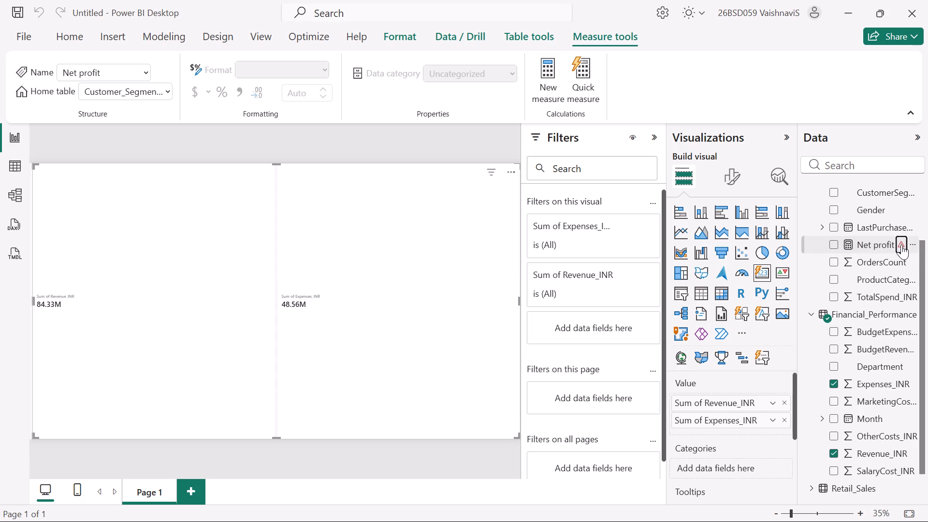
In DAX query view, generate a quick query from Net profit that defines a new measure in Customer_Segmentation, and review its code.
click(9, 222)
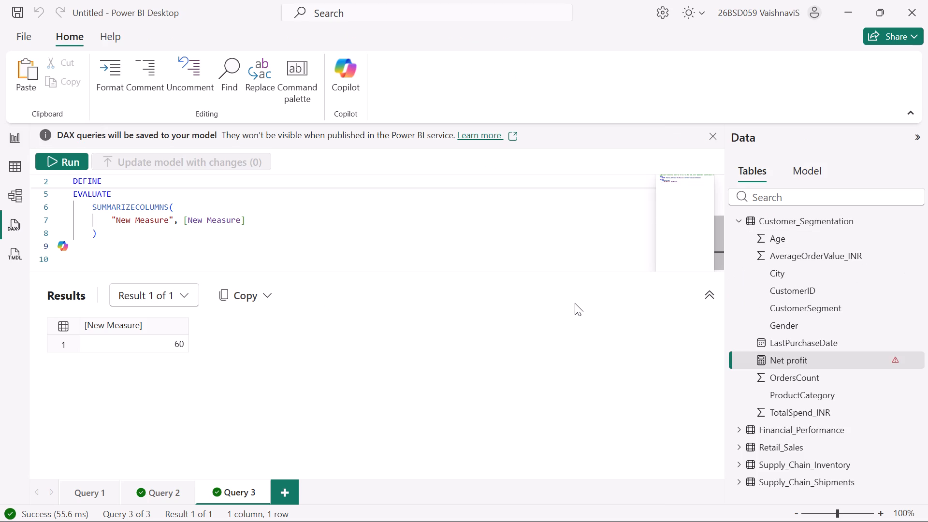
right_click(779, 355)
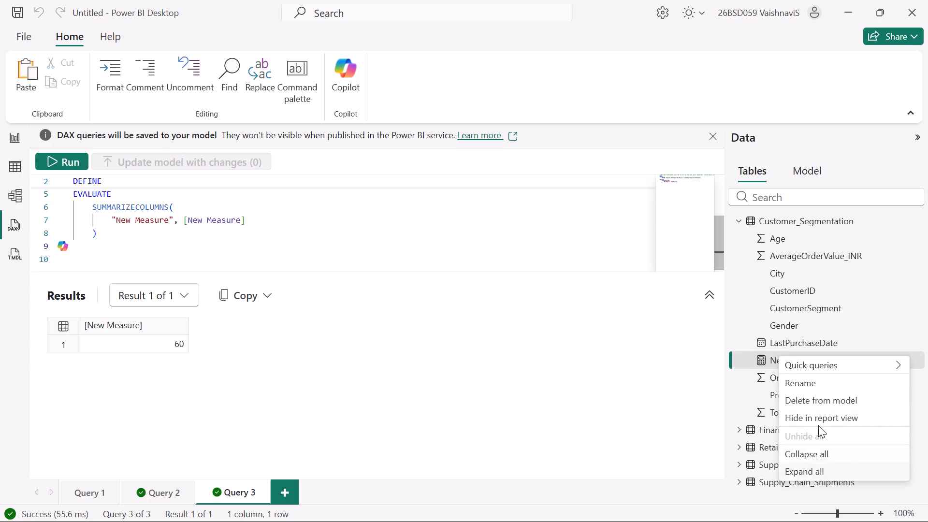
click(689, 415)
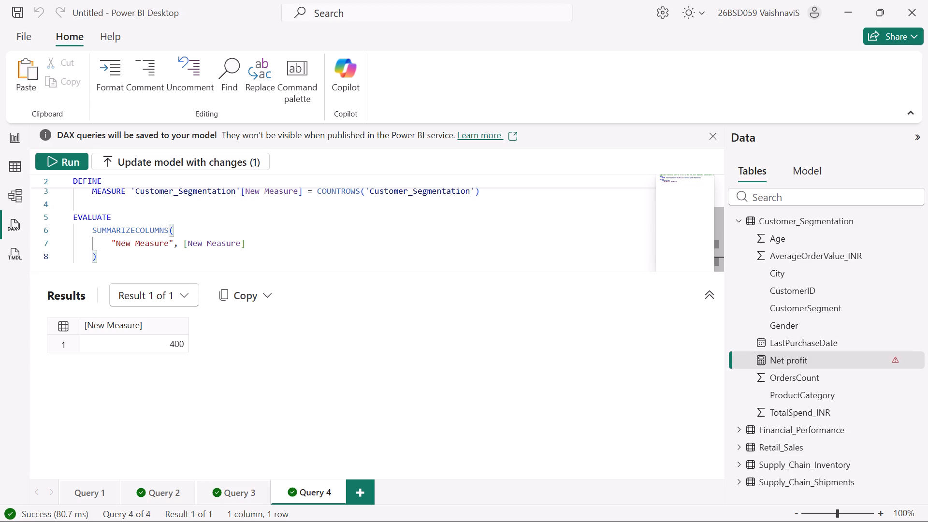
scroll(283, 246, down, 2)
scroll(283, 246, up, 7)
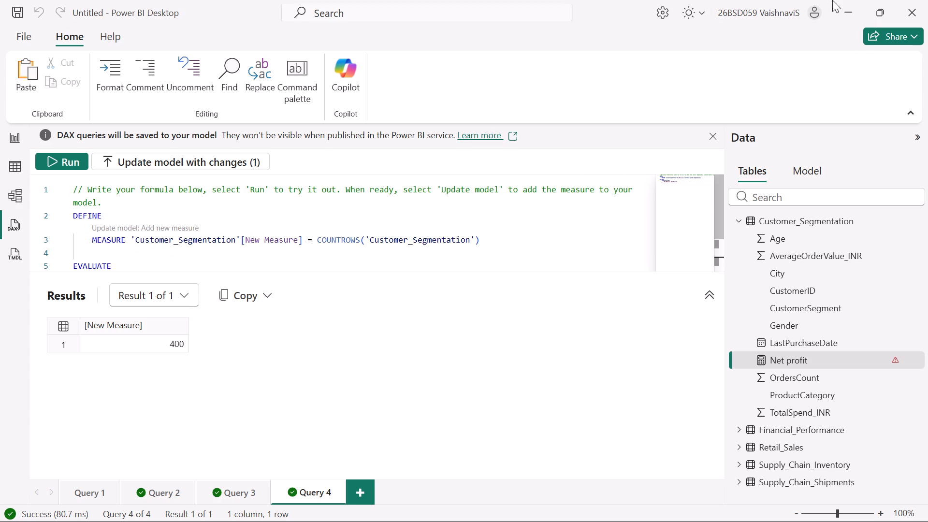